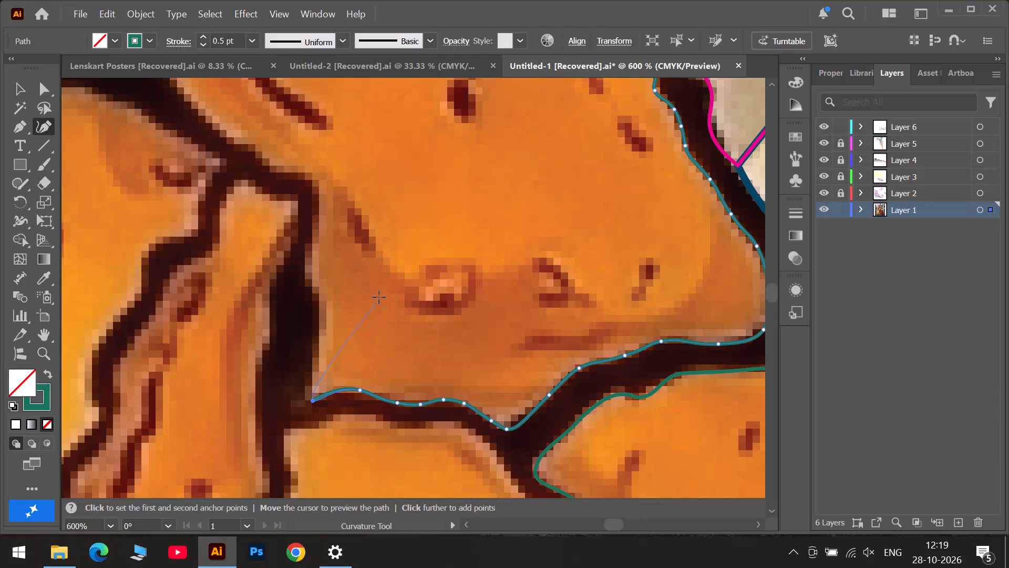
Continue the Curvature outline up the chicken piece's left edge from its lower-left corner to the notch corner, nudging anchor points onto the edge.
click(314, 359)
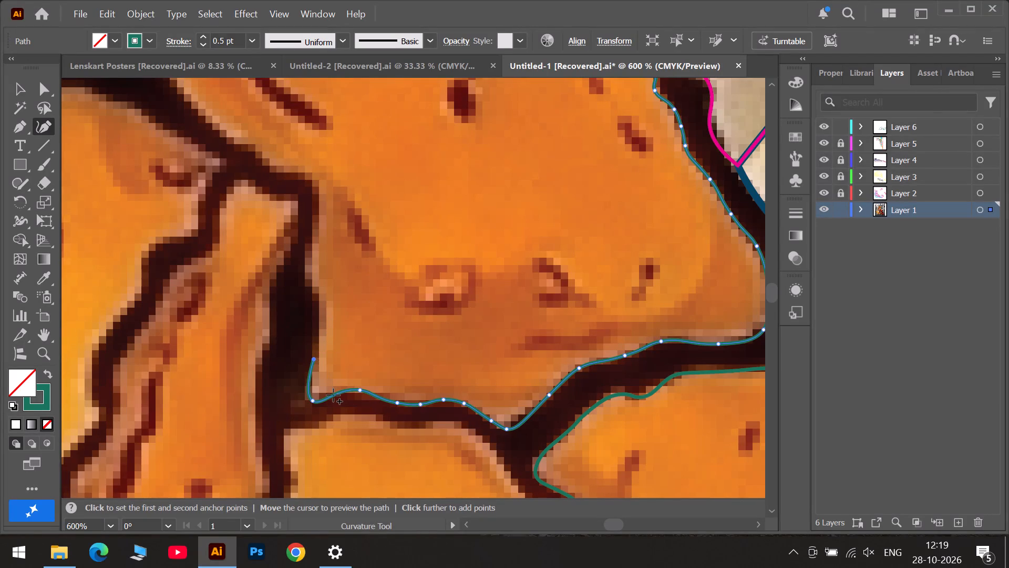
key(ctrl+z)
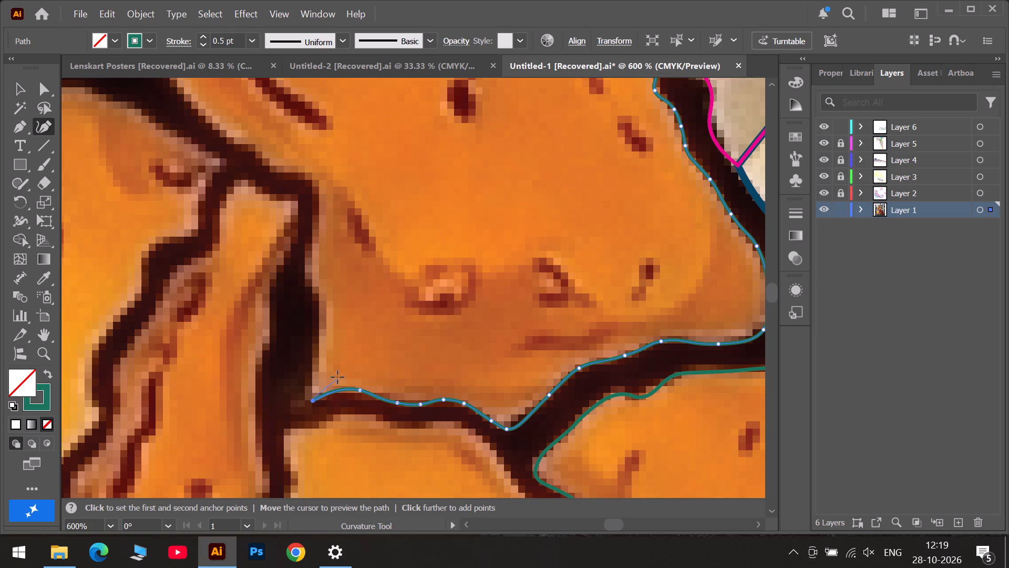
click(326, 351)
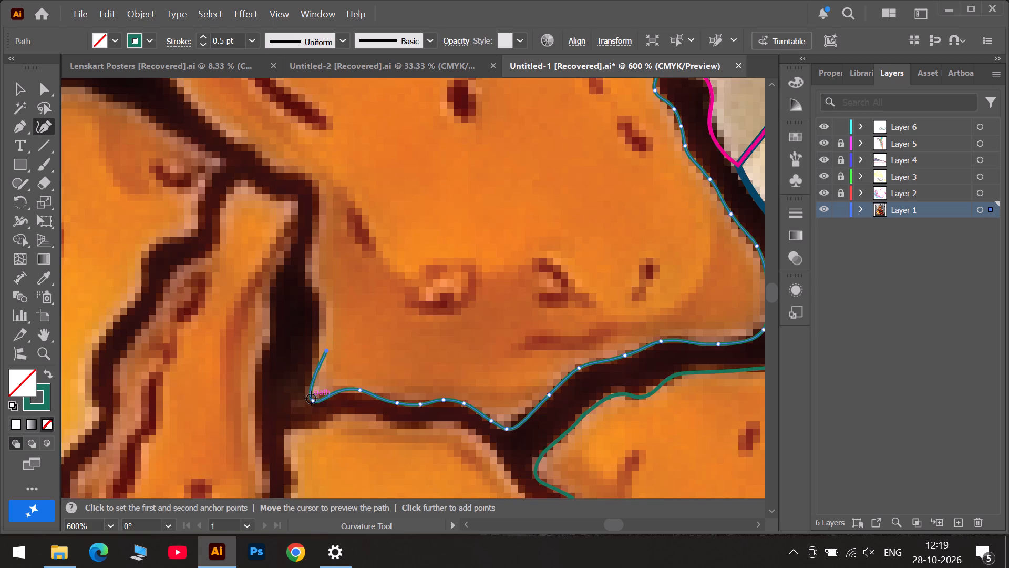
drag(312, 399, 306, 400)
click(316, 293)
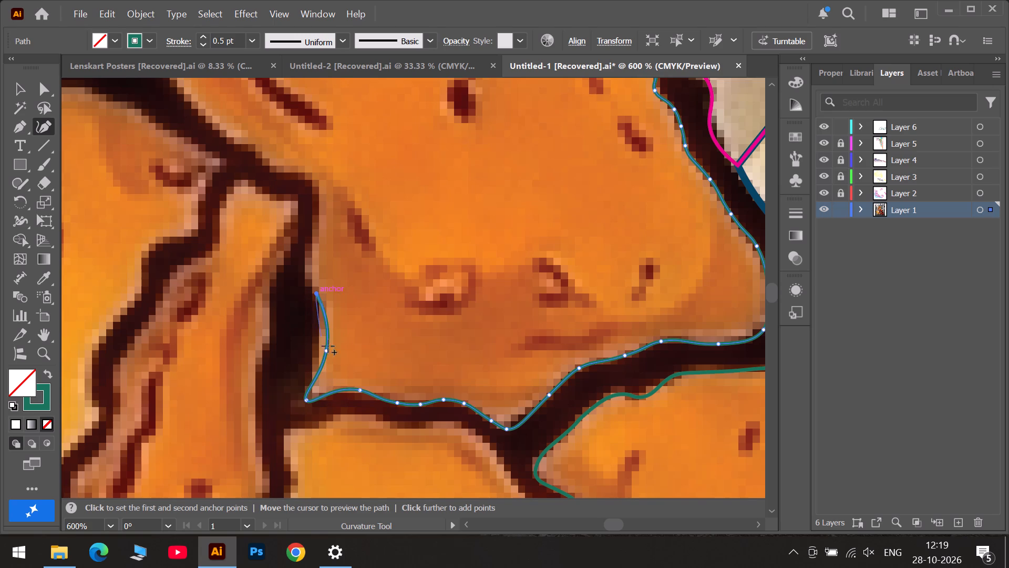
drag(325, 350, 320, 346)
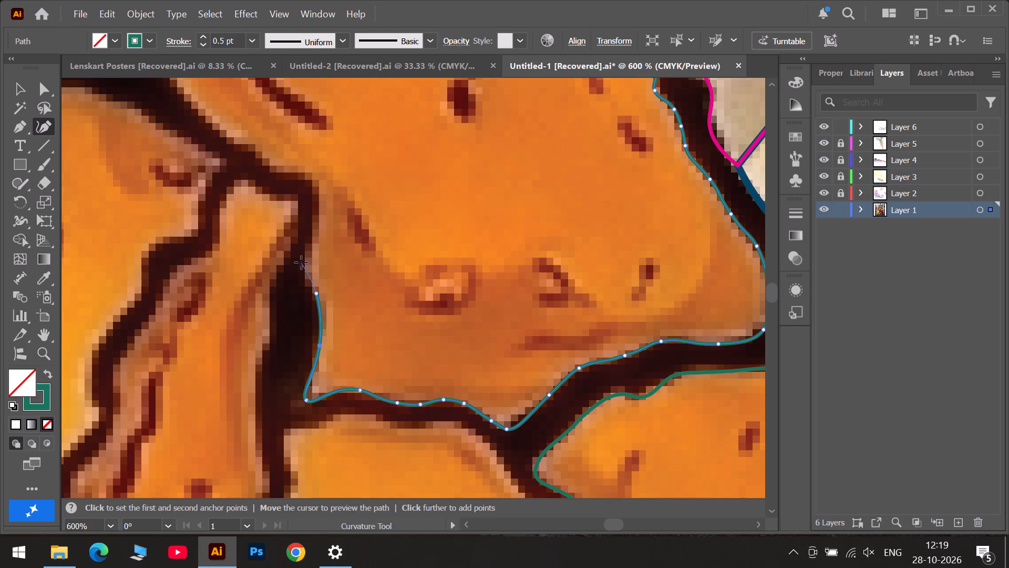
click(307, 286)
click(312, 240)
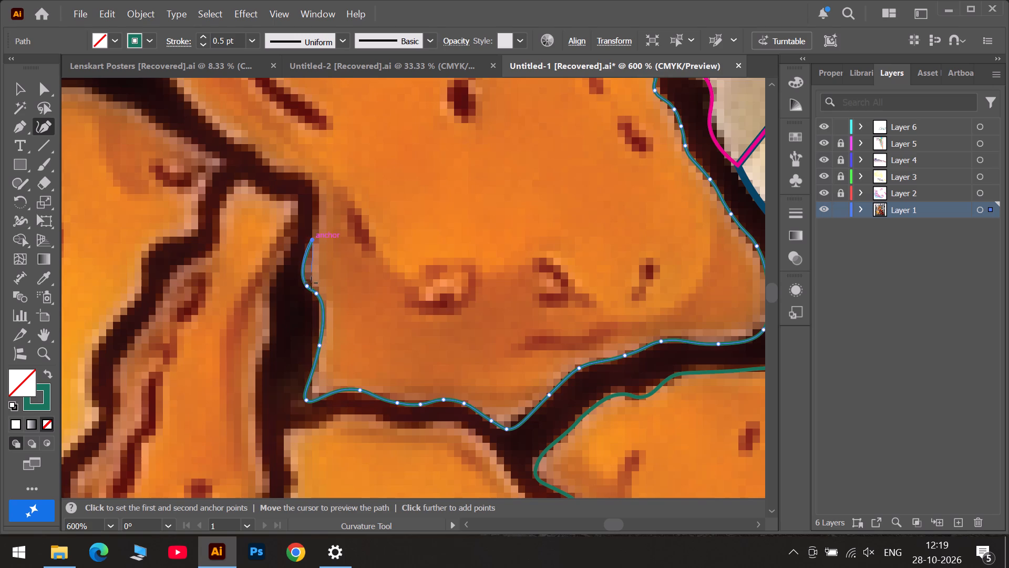
click(322, 321)
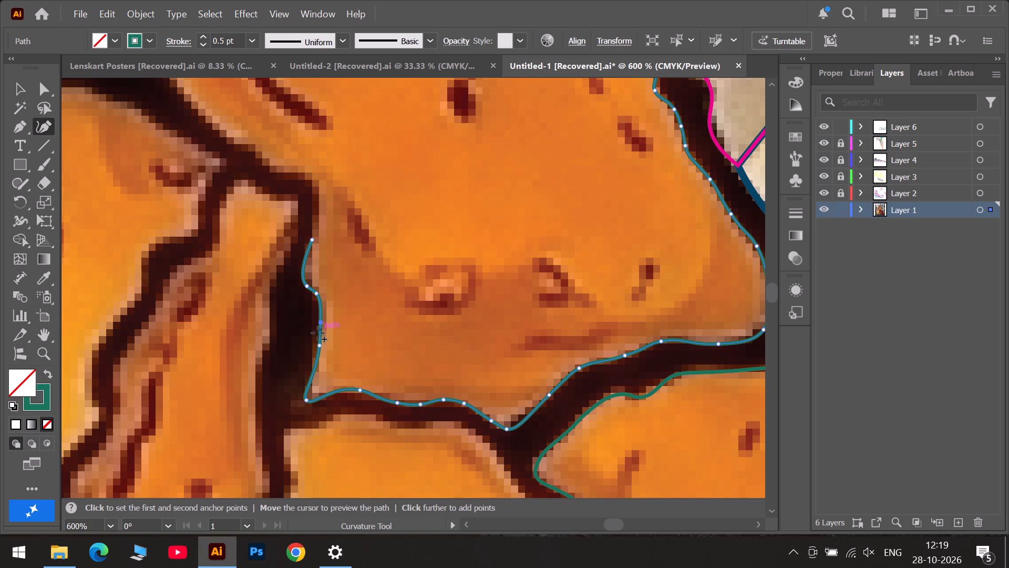
click(317, 211)
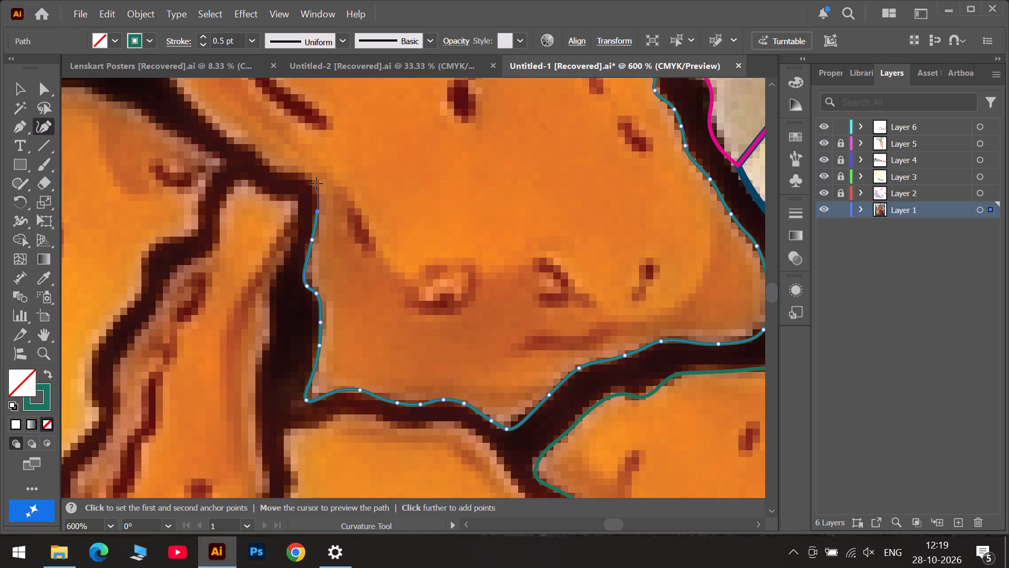
click(316, 184)
Trace the chicken piece's upper-left edge from the notch corner, refine its anchor points, and close the outline at its starting point.
scroll(315, 182, up, 4)
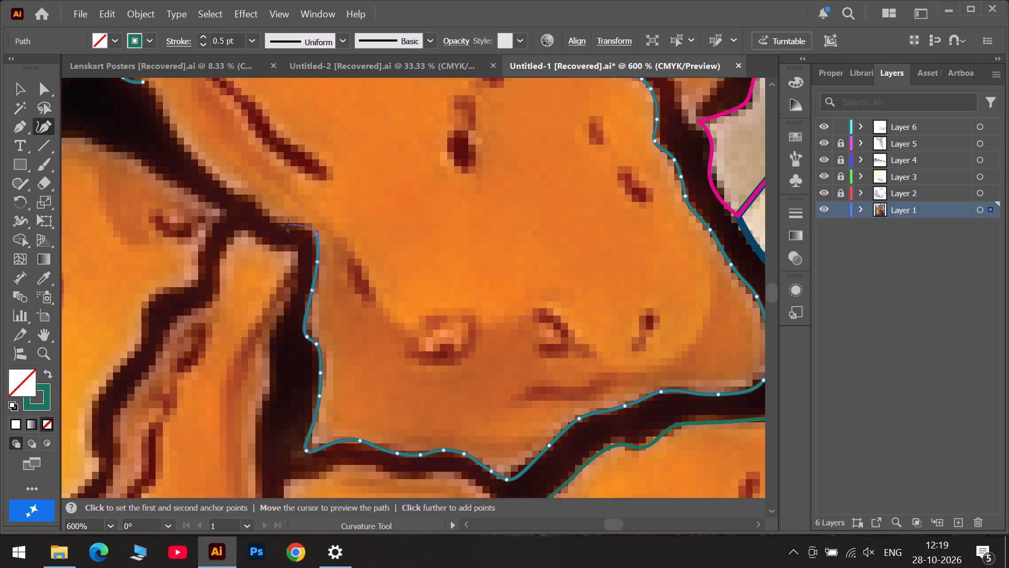
click(288, 224)
click(258, 207)
click(236, 190)
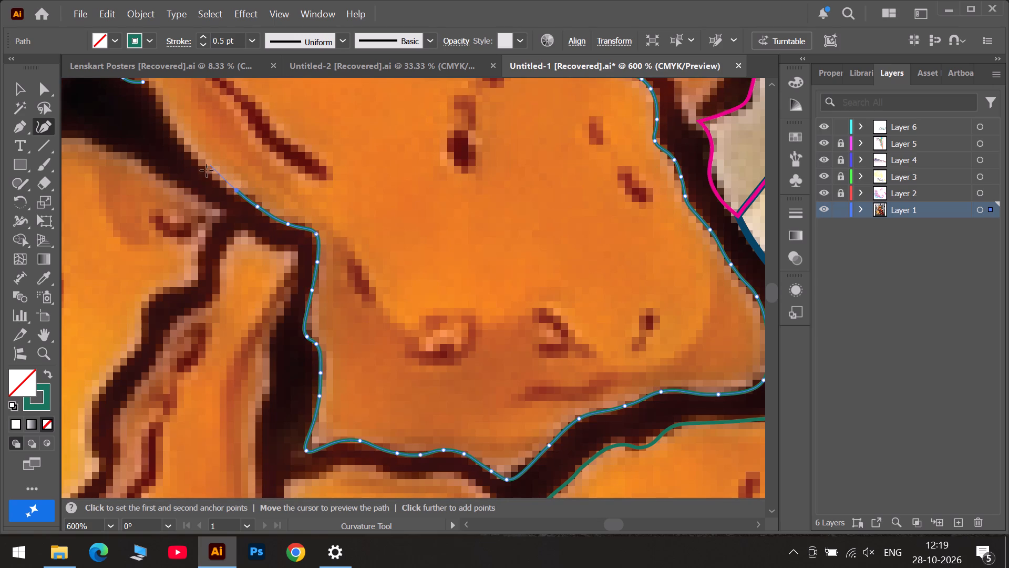
click(207, 173)
drag(255, 207, 257, 202)
drag(257, 202, 258, 202)
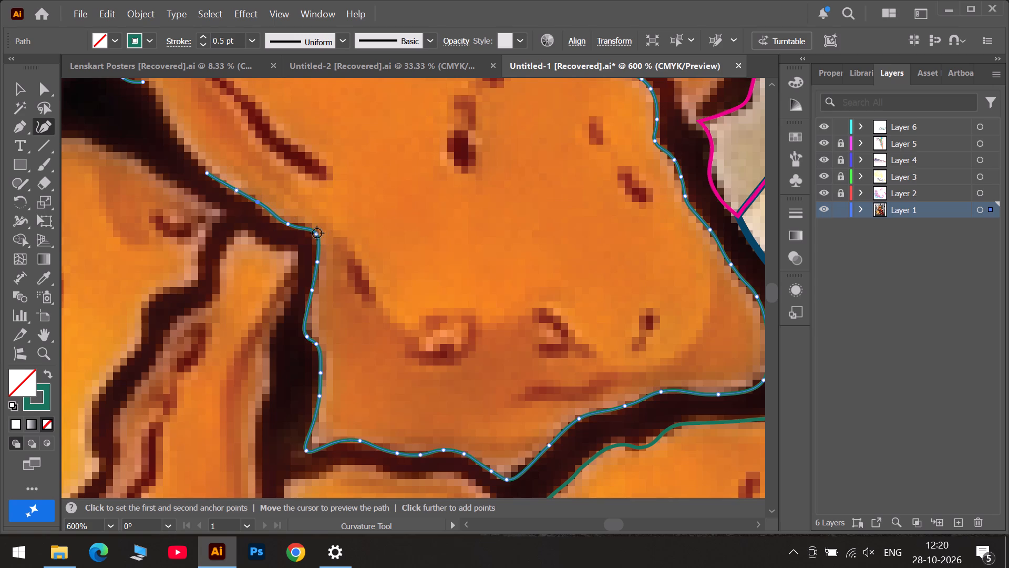
drag(317, 233, 313, 228)
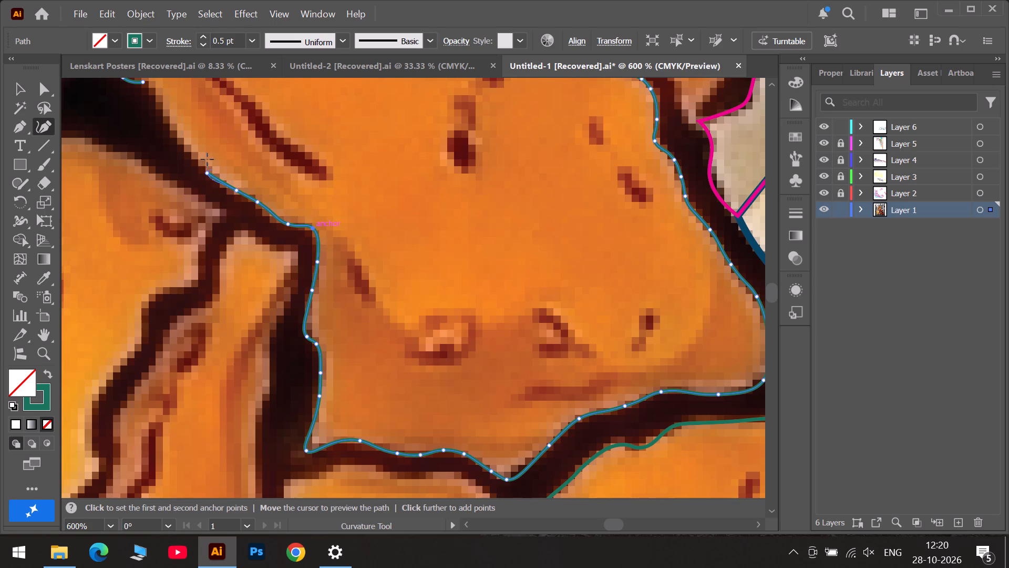
click(196, 161)
scroll(190, 150, up, 6)
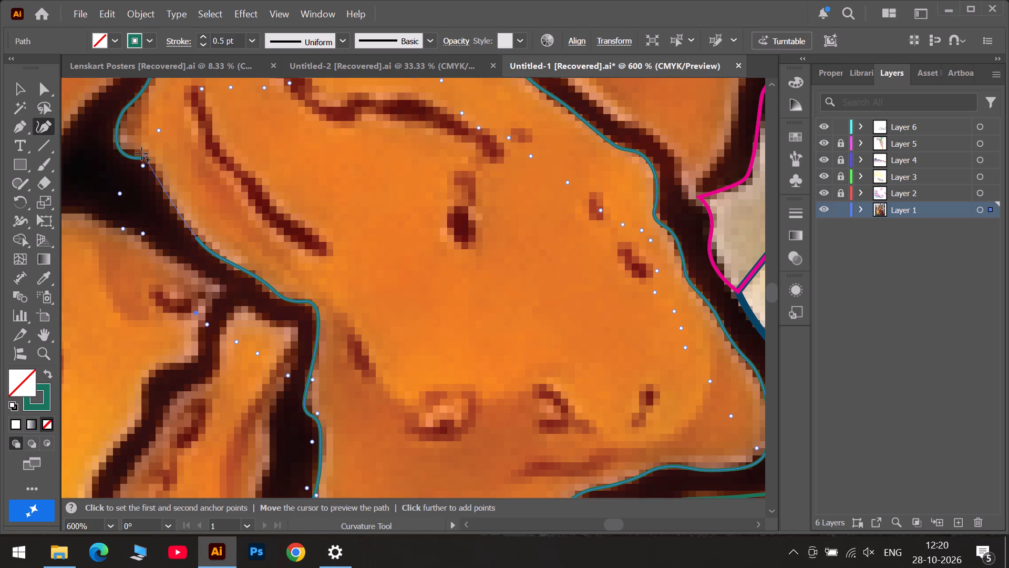
click(145, 160)
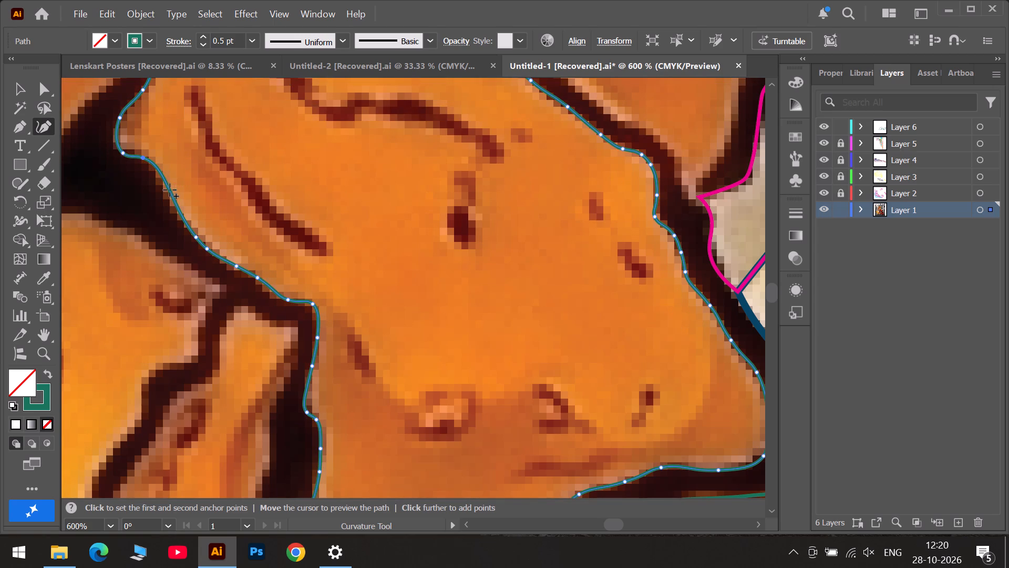
click(170, 190)
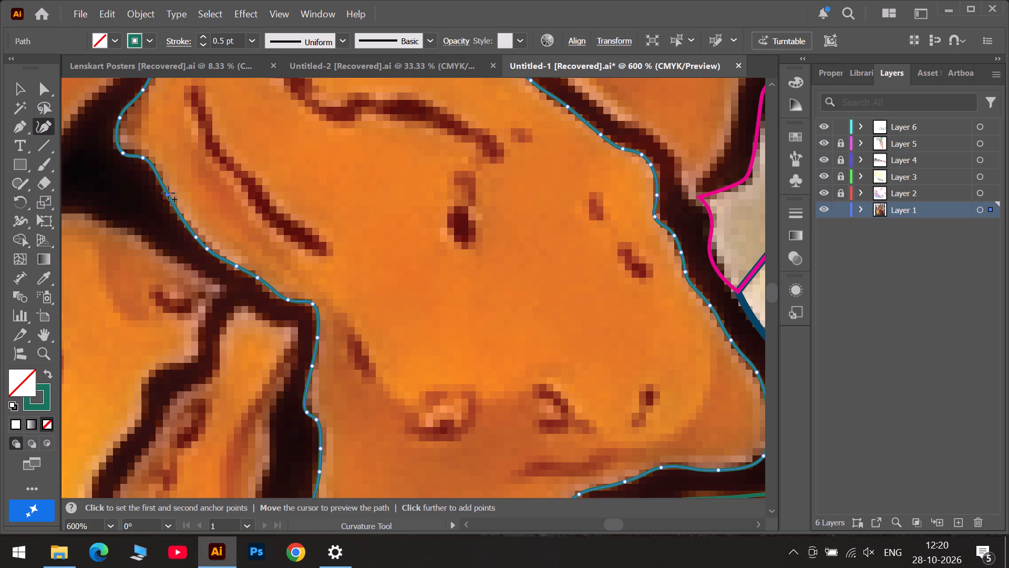
Save the document.
scroll(140, 165, up, 6)
scroll(284, 238, down, 6)
drag(13, 91, 22, 95)
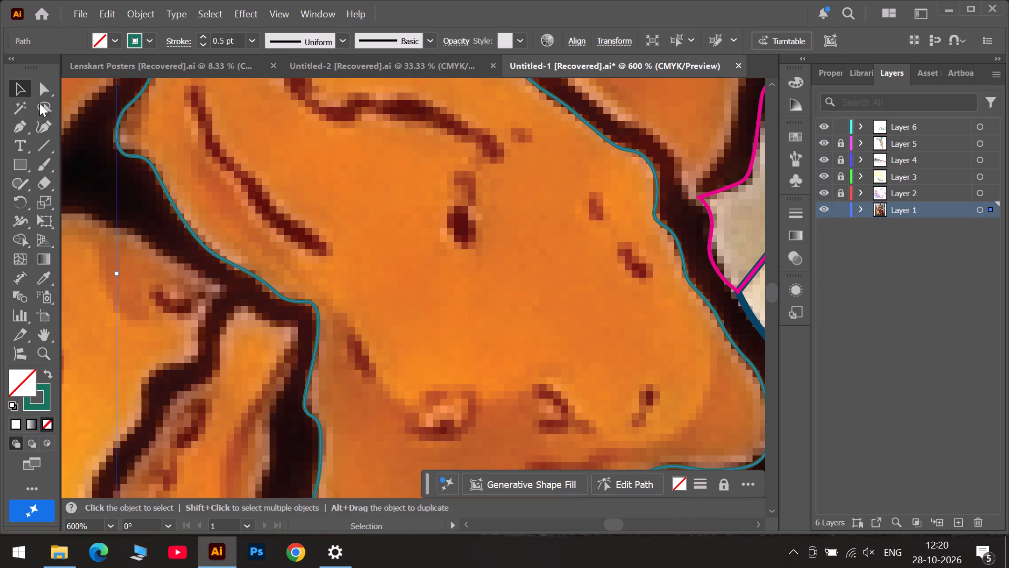
key(ctrl+s)
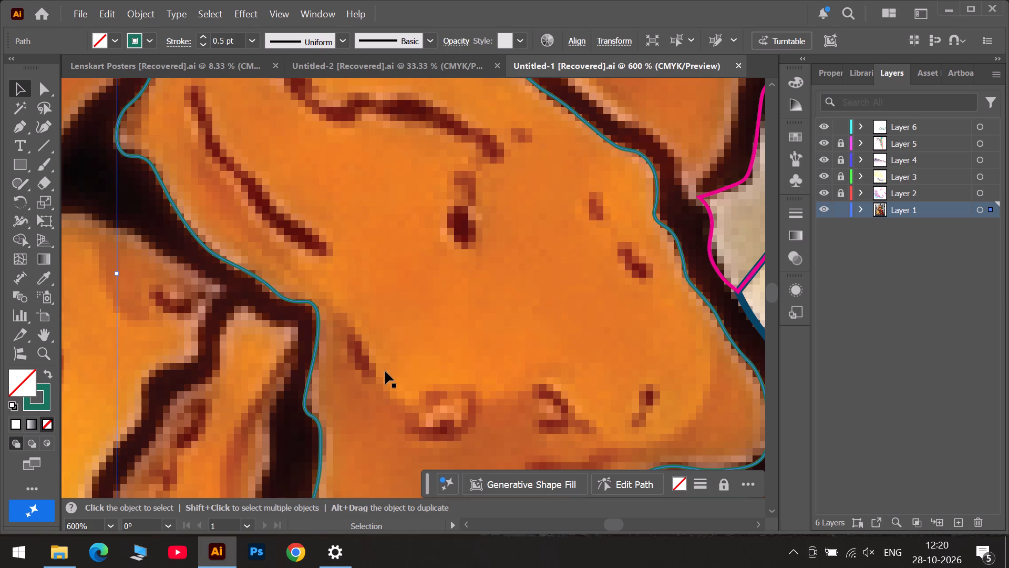
Reshape the closed outline at the notch corner by moving the corner anchor and its neighbour onto the chicken piece's dark edge.
click(317, 310)
click(47, 123)
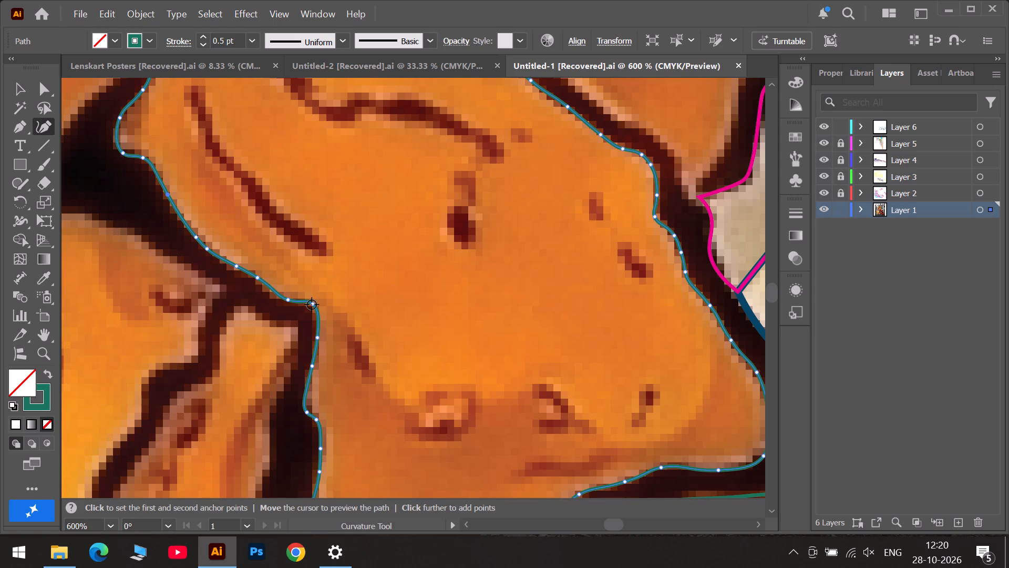
drag(312, 305, 315, 310)
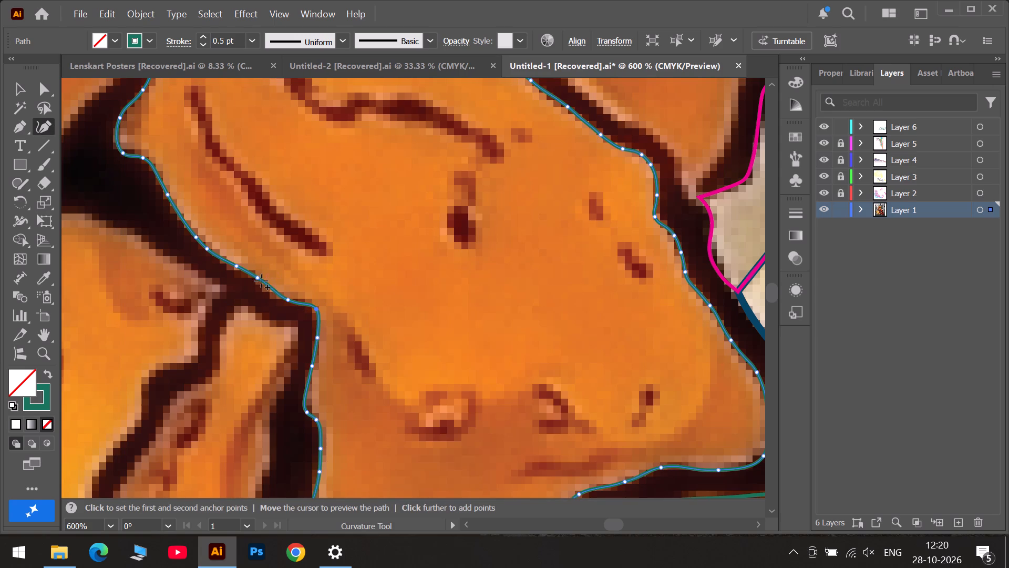
drag(287, 301, 277, 298)
drag(277, 298, 277, 297)
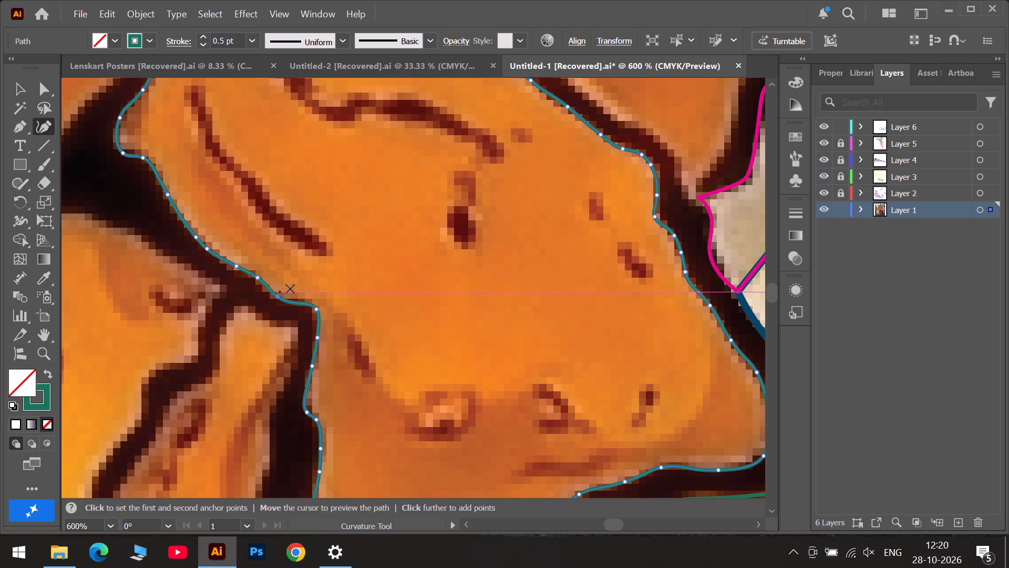
Examine the outlined chicken piece and the surrounding untraced pieces in the pile above the bucket.
scroll(419, 286, down, 2)
alt+scroll(419, 286, down, 2)
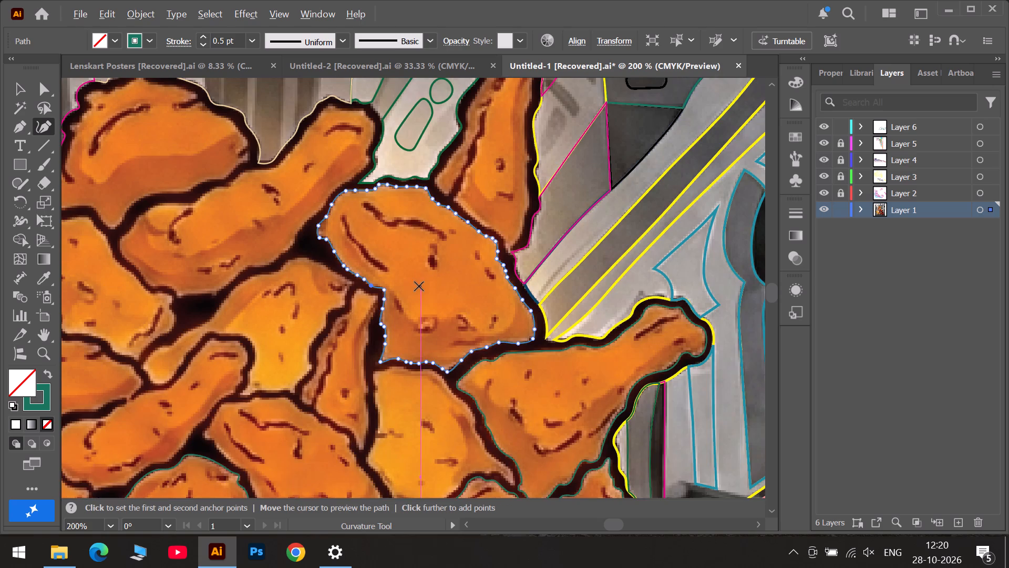
scroll(424, 281, up, 6)
scroll(459, 236, up, 10)
scroll(489, 247, down, 3)
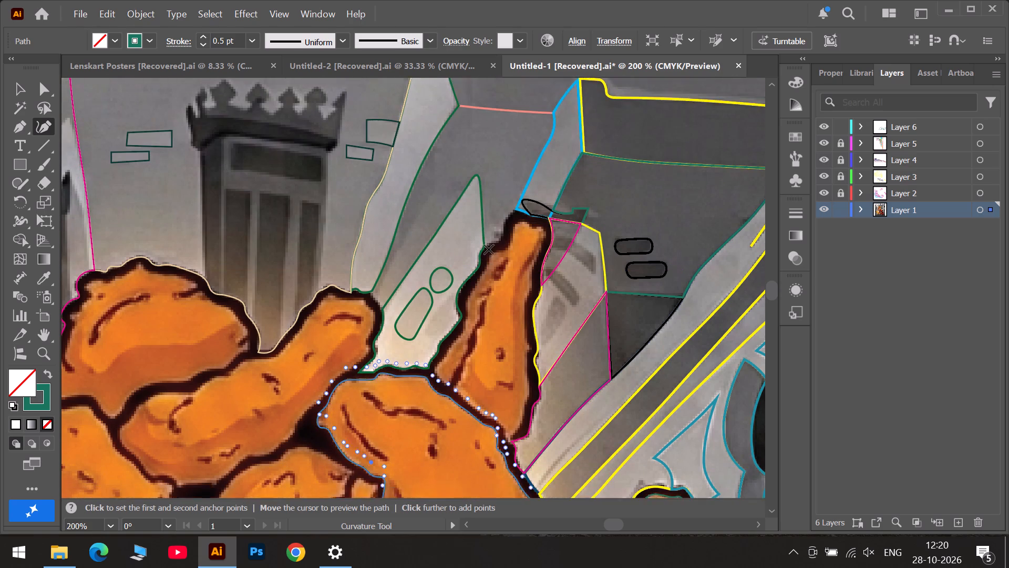
scroll(489, 249, down, 10)
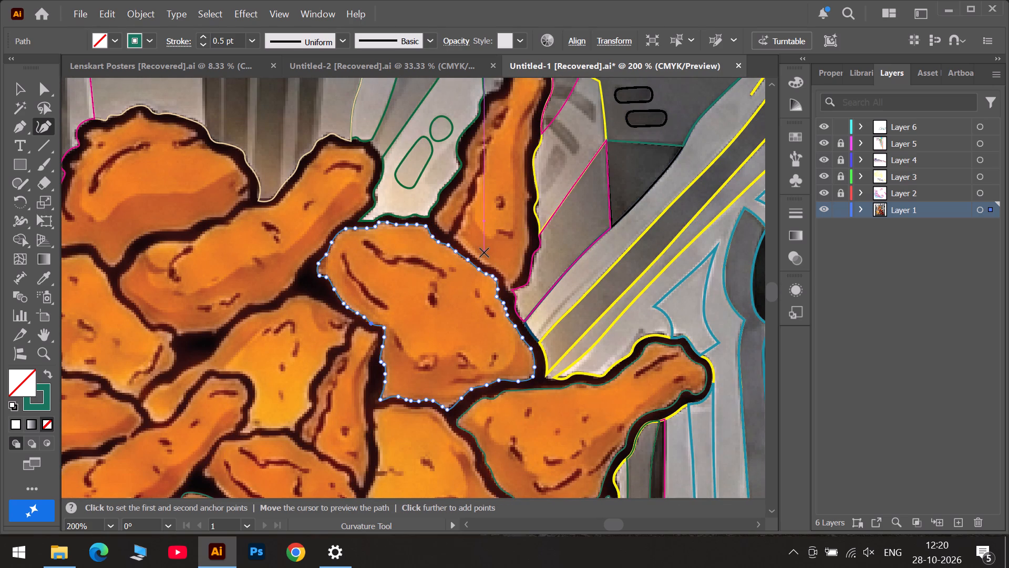
scroll(471, 255, up, 4)
alt+scroll(469, 255, down, 3)
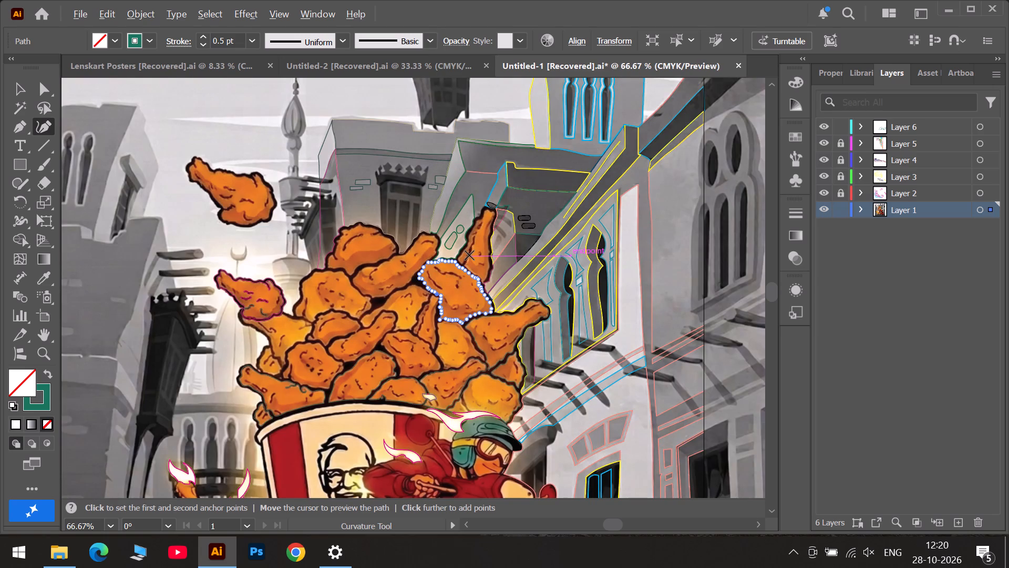
alt+scroll(498, 269, up, 2)
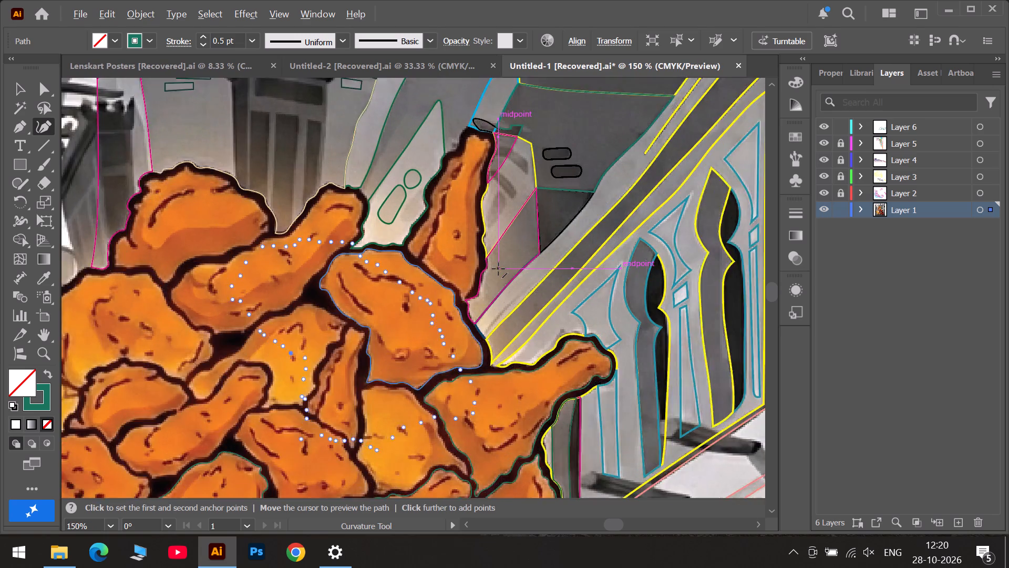
alt+scroll(498, 269, up, 1)
scroll(498, 269, up, 5)
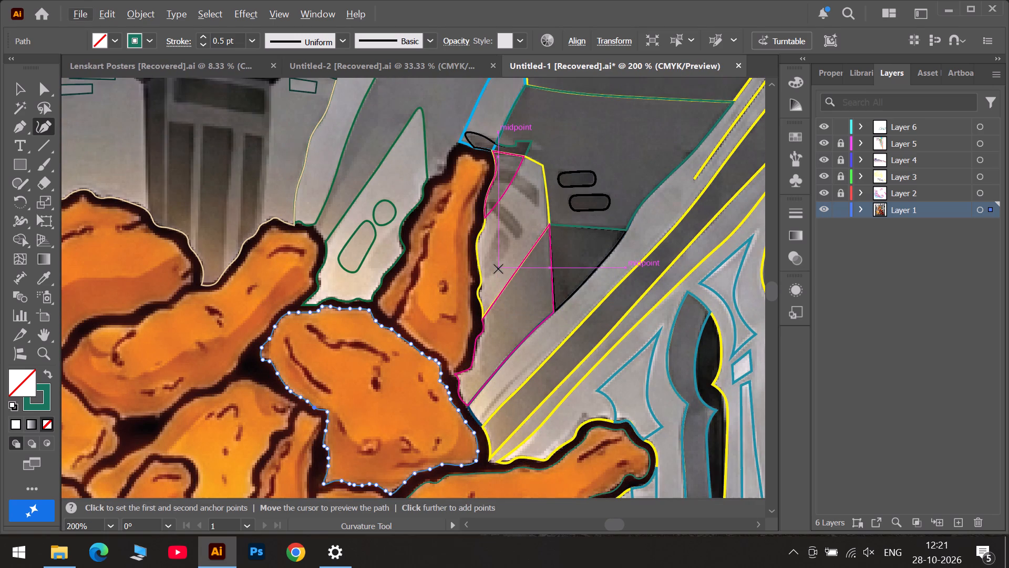
alt+scroll(498, 269, up, 1)
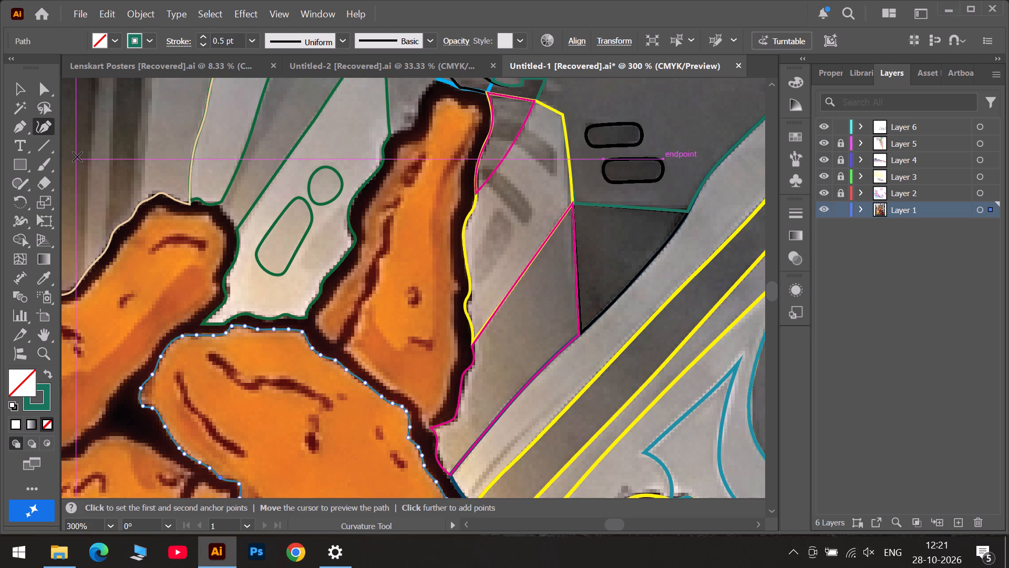
click(17, 88)
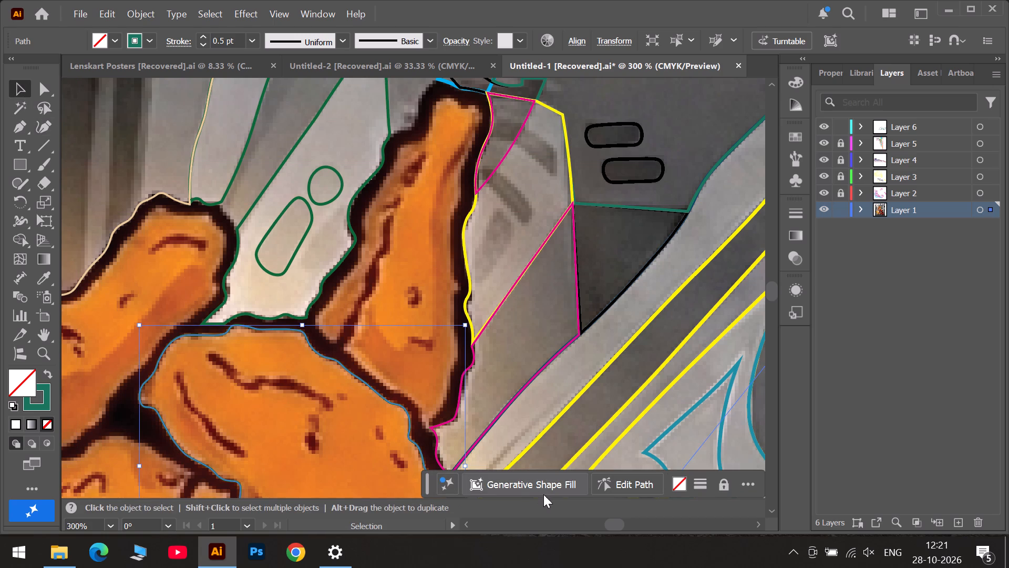
click(574, 526)
scroll(444, 403, down, 5)
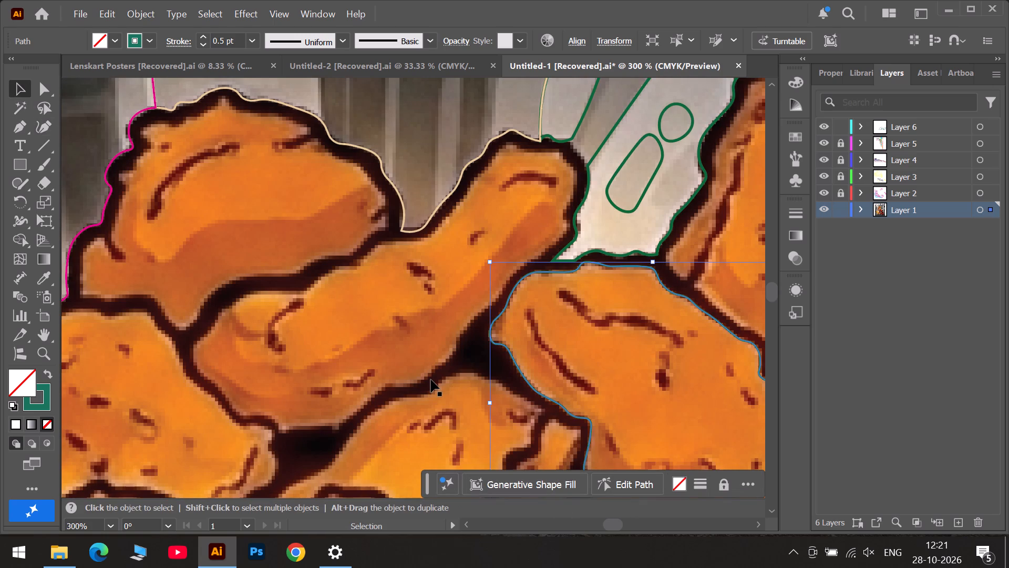
alt+scroll(431, 378, down, 2)
scroll(436, 374, down, 5)
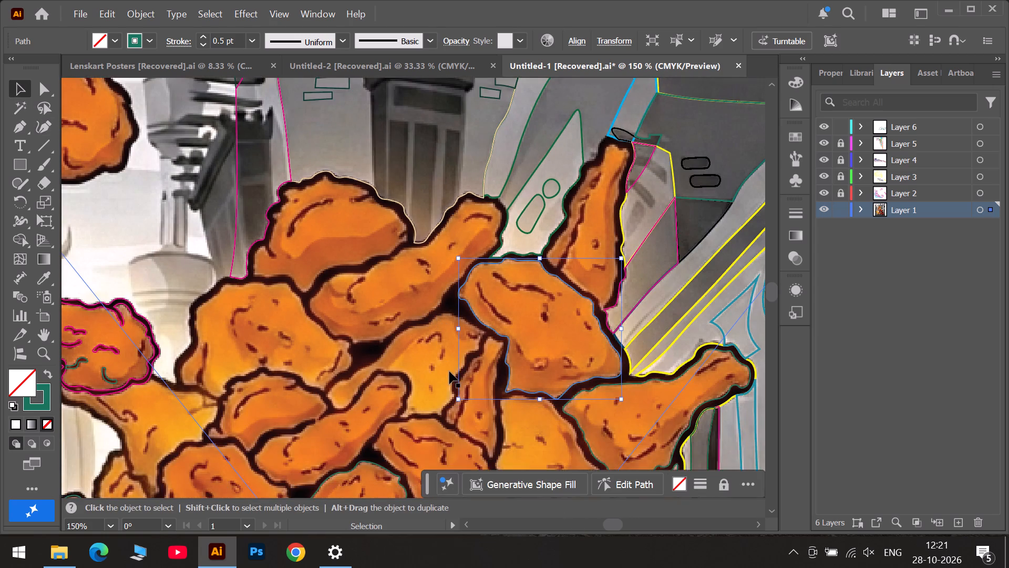
Examine the outlined and untraced chicken pieces across the pile to choose the next piece to outline.
alt+scroll(449, 371, down, 2)
scroll(483, 370, down, 5)
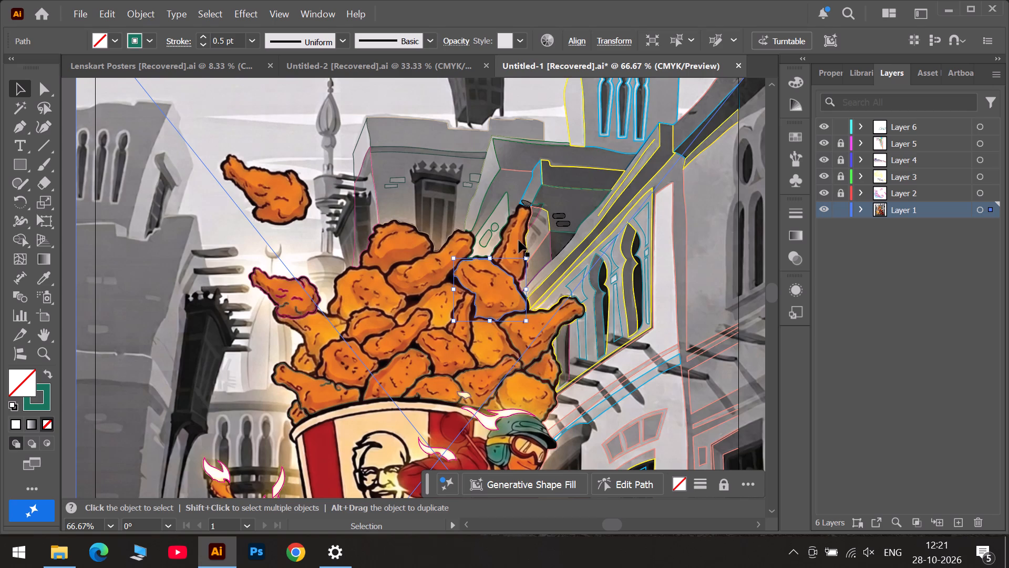
scroll(519, 240, up, 4)
alt+scroll(528, 245, up, 2)
scroll(562, 374, down, 6)
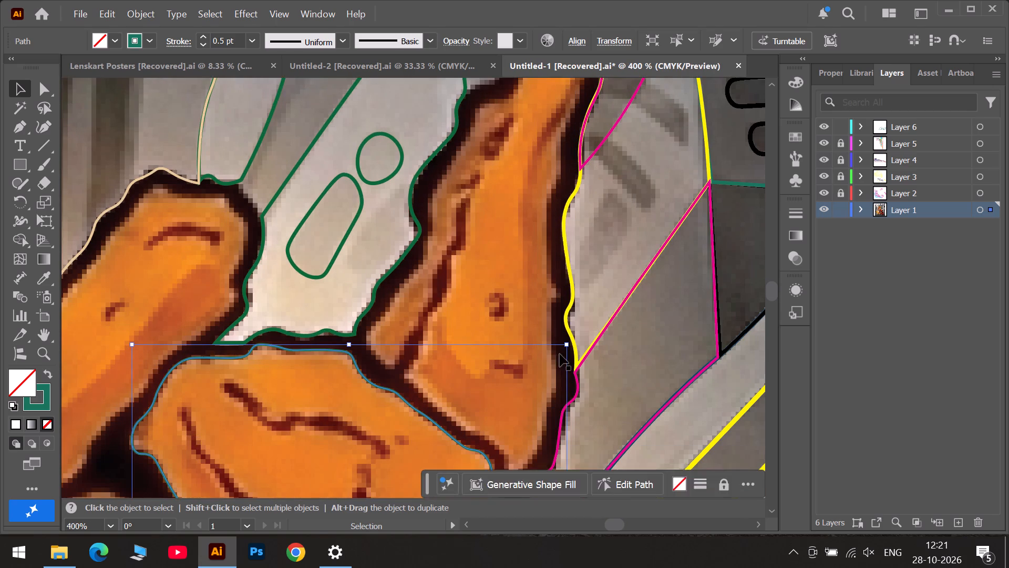
scroll(564, 354, down, 5)
alt+scroll(564, 354, down, 3)
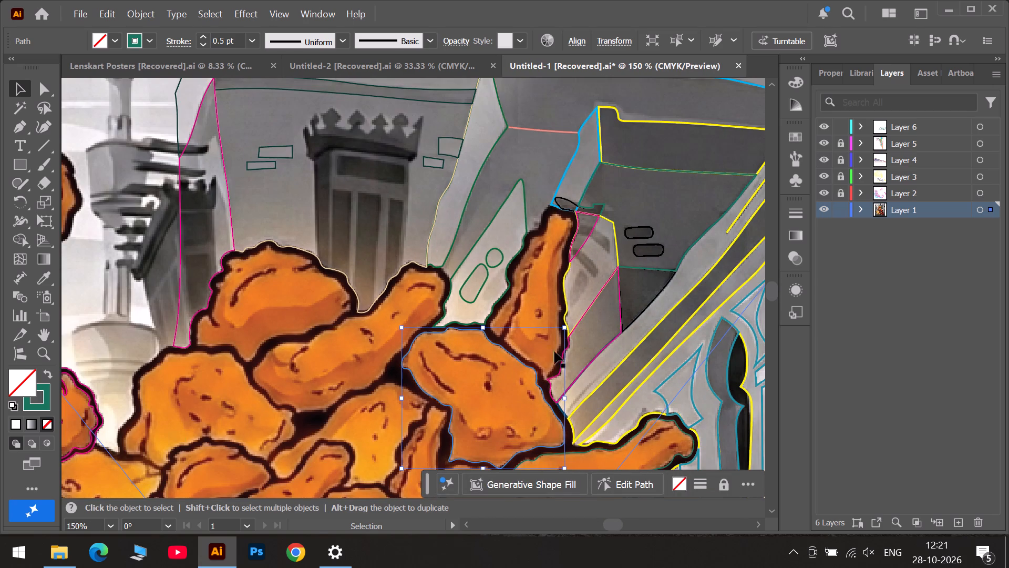
scroll(297, 375, down, 3)
alt+scroll(297, 374, down, 1)
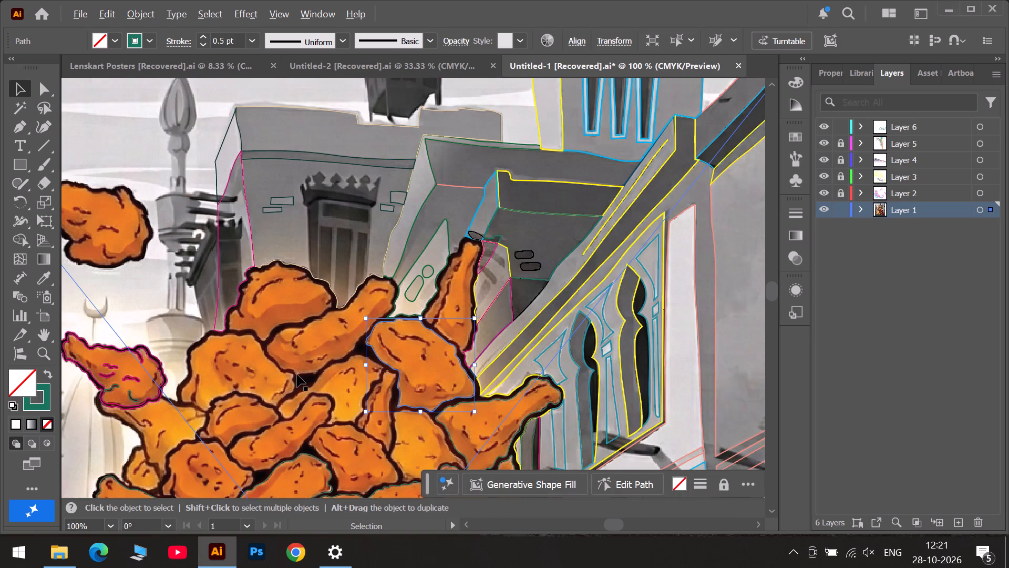
scroll(297, 373, down, 12)
alt+scroll(448, 367, up, 2)
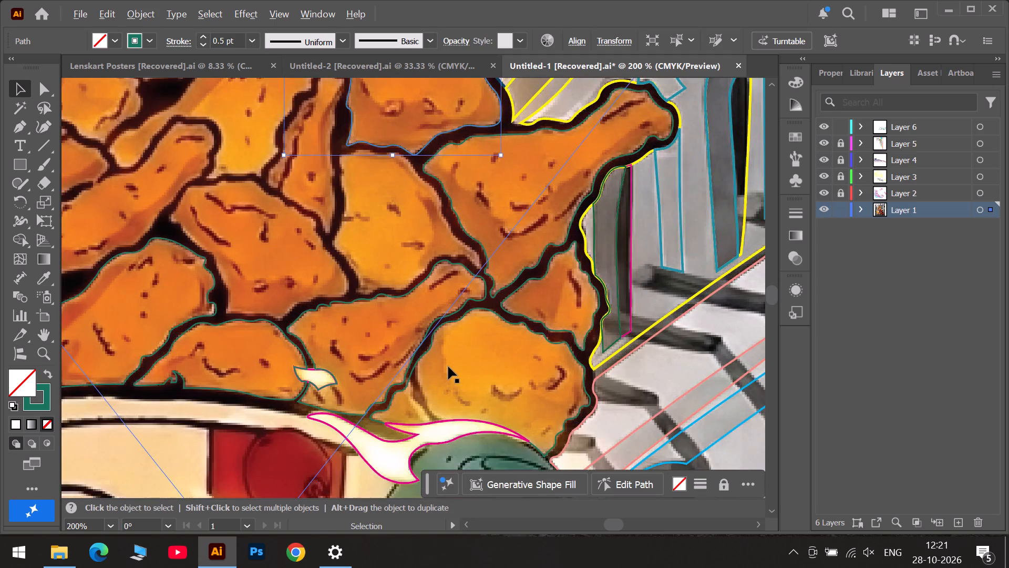
alt+scroll(448, 367, up, 1)
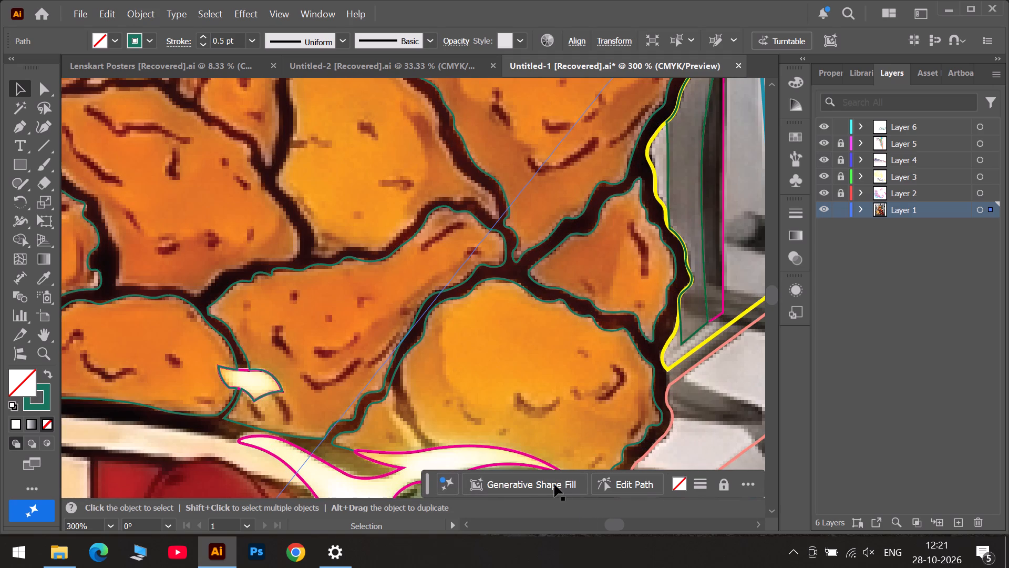
click(586, 525)
scroll(484, 277, up, 6)
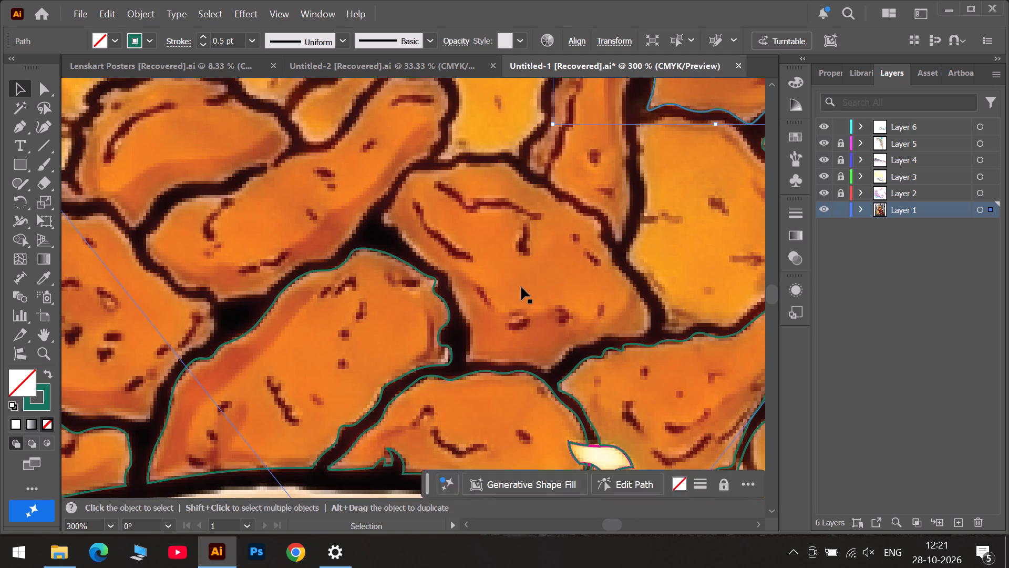
scroll(521, 287, up, 5)
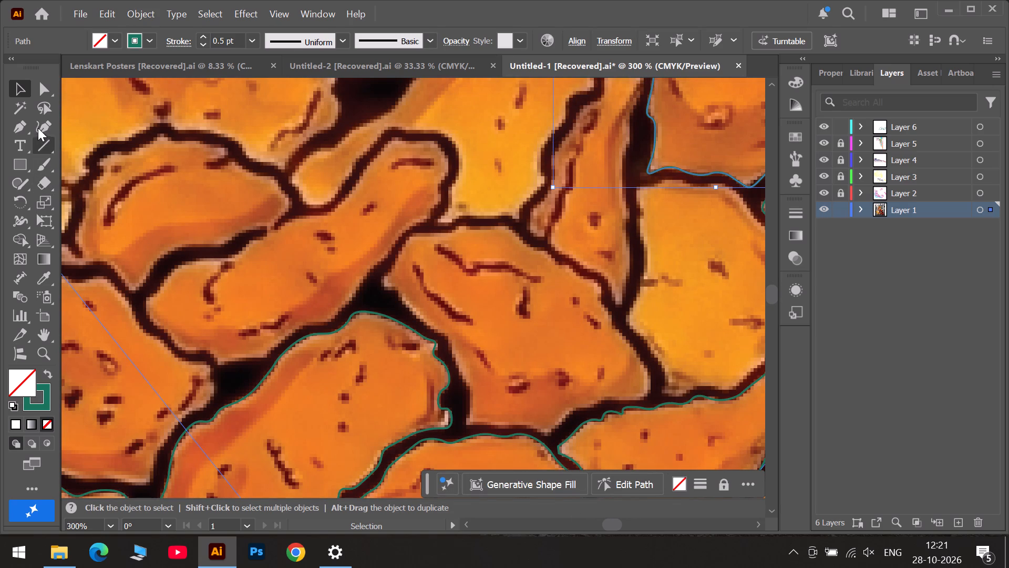
Start a Curvature outline on the untraced chicken piece in the pile's middle, tracing its bottom edge from the bottom tip to the lower-left corner.
click(38, 127)
alt+scroll(543, 424, up, 2)
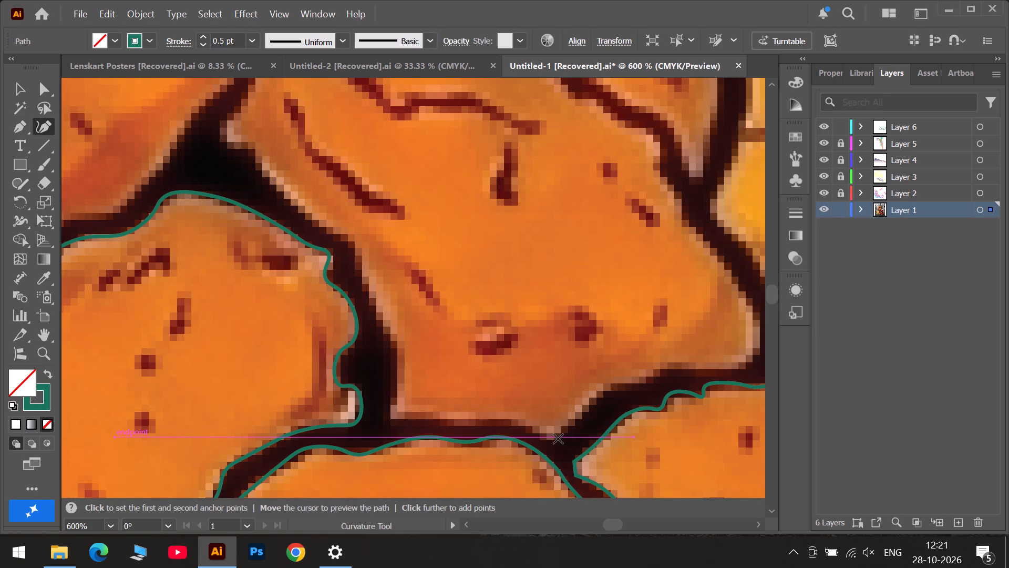
click(540, 438)
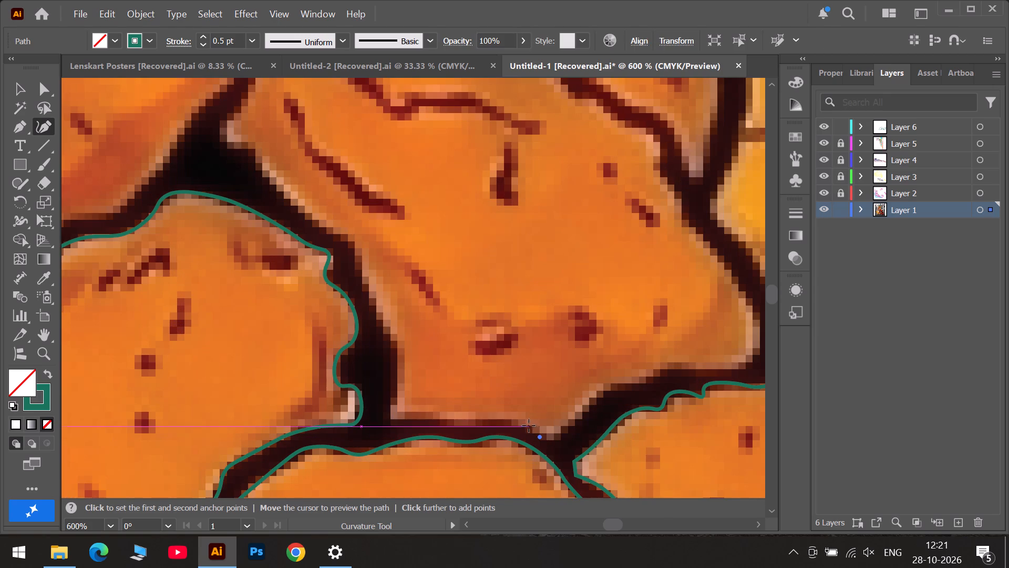
click(522, 424)
click(485, 424)
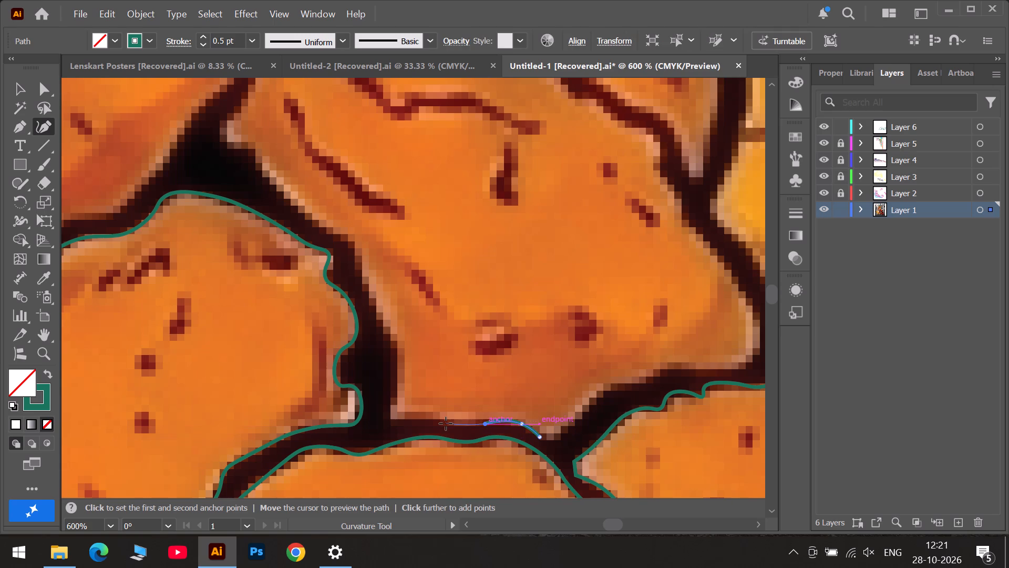
click(433, 422)
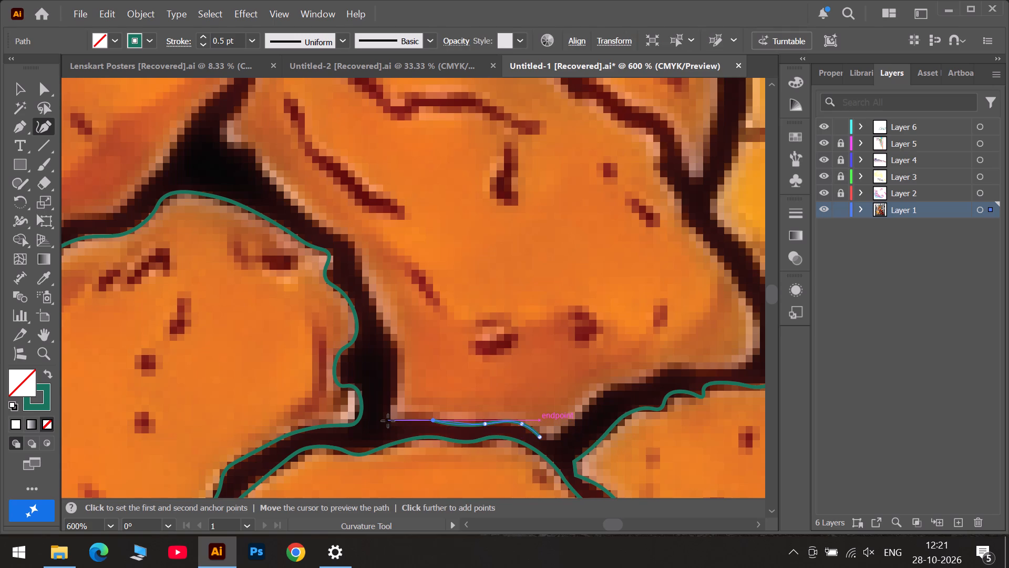
click(388, 421)
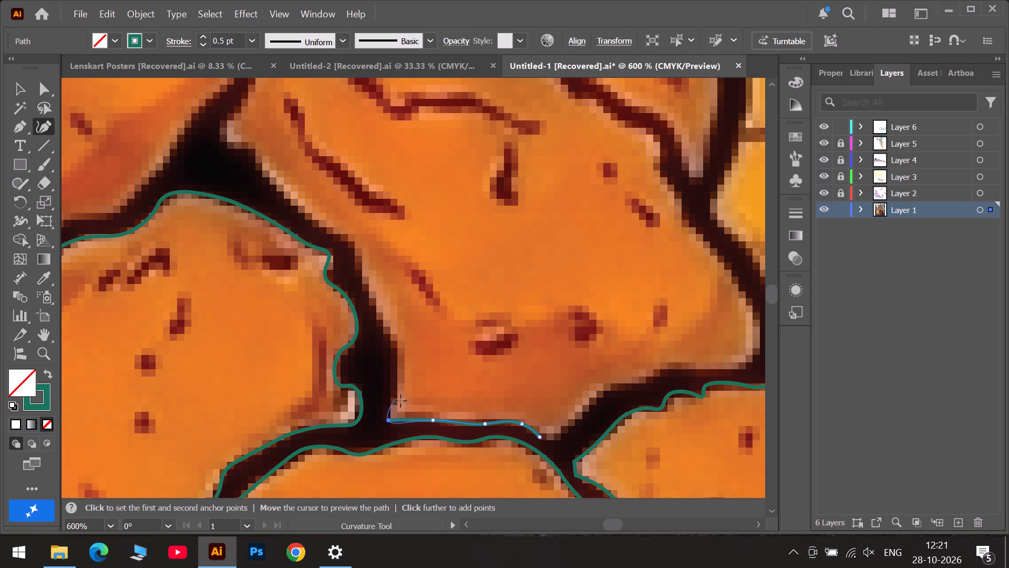
click(408, 422)
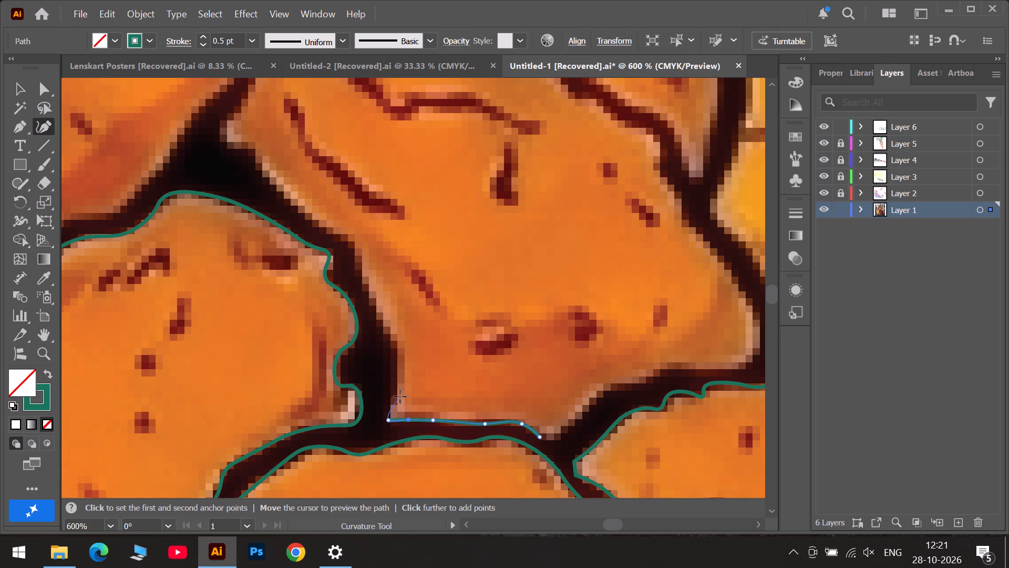
Trace the piece's lower-left edge upward from the corner to the bend, adjusting anchor points to follow the dark edge.
click(399, 397)
click(398, 347)
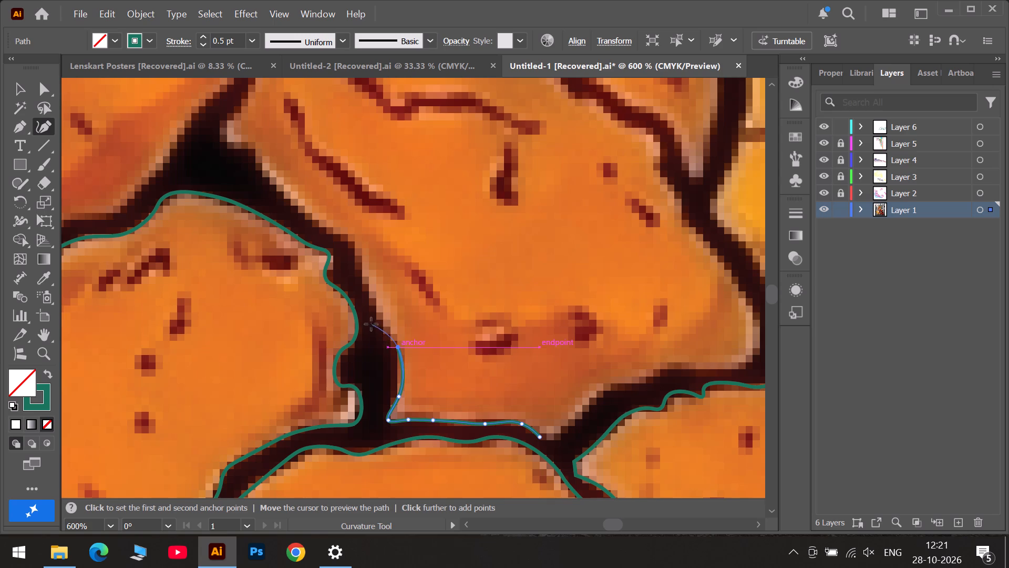
click(376, 316)
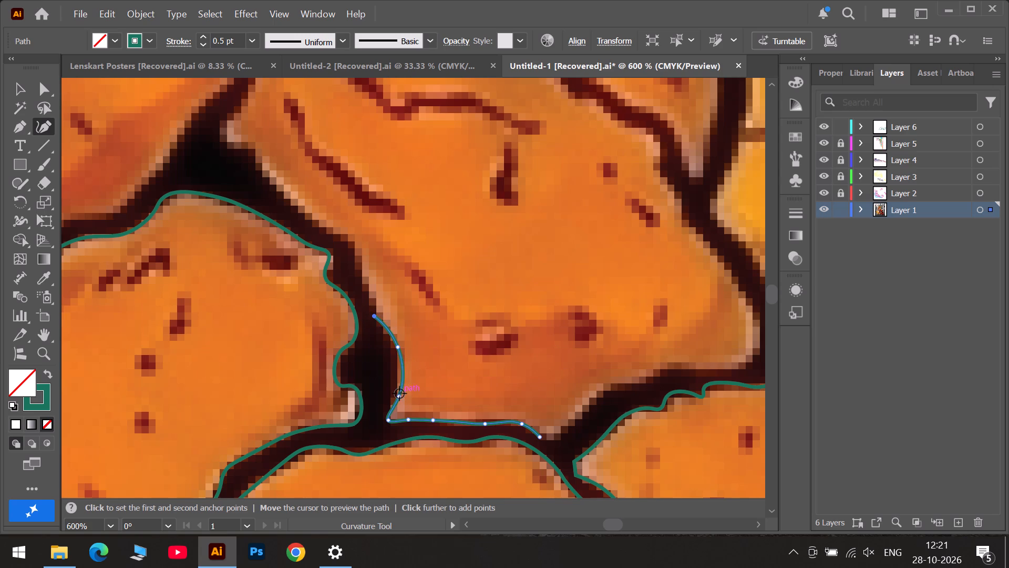
drag(399, 393, 397, 386)
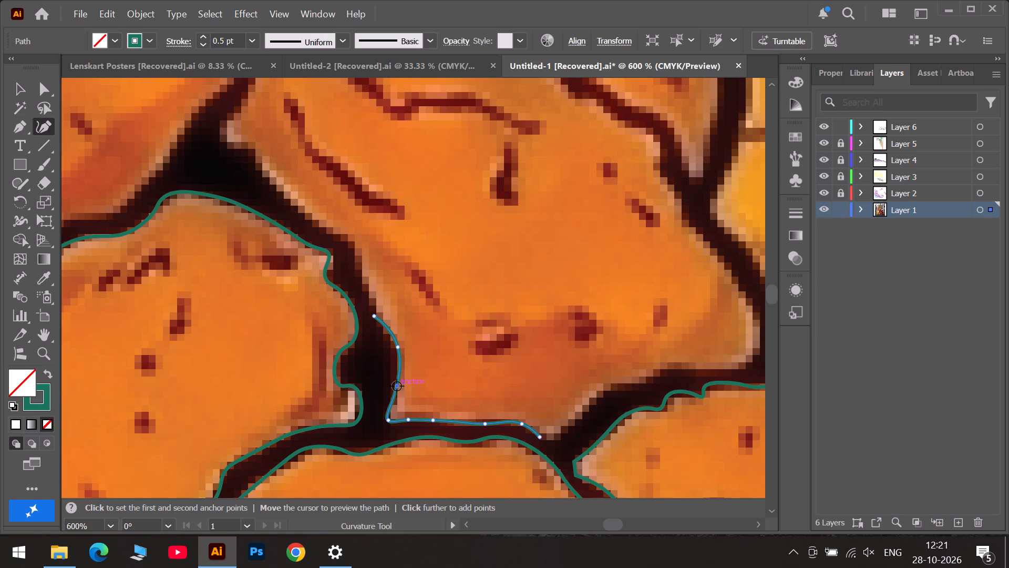
click(388, 331)
click(369, 289)
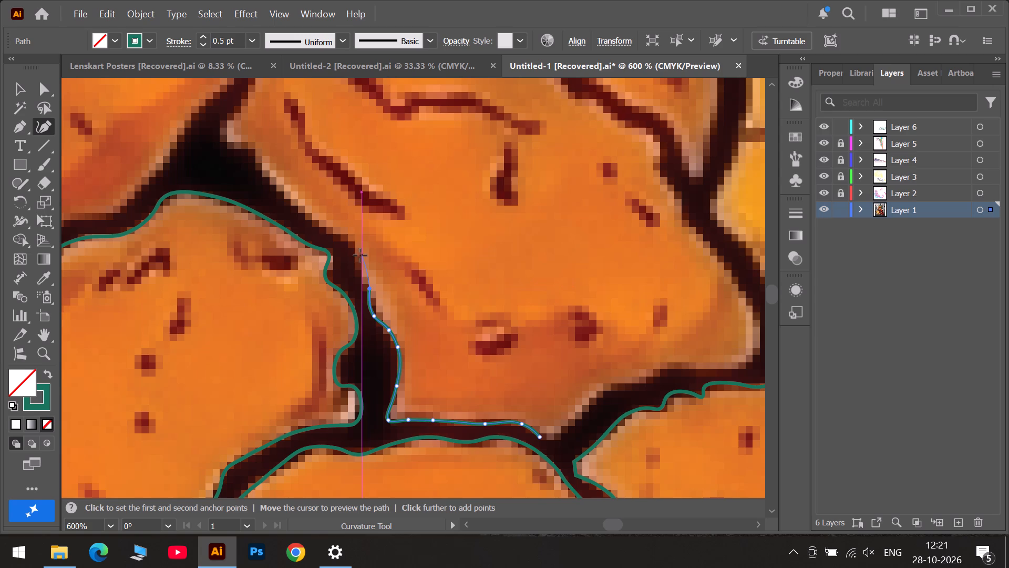
click(356, 245)
drag(370, 287, 366, 281)
drag(375, 315, 378, 310)
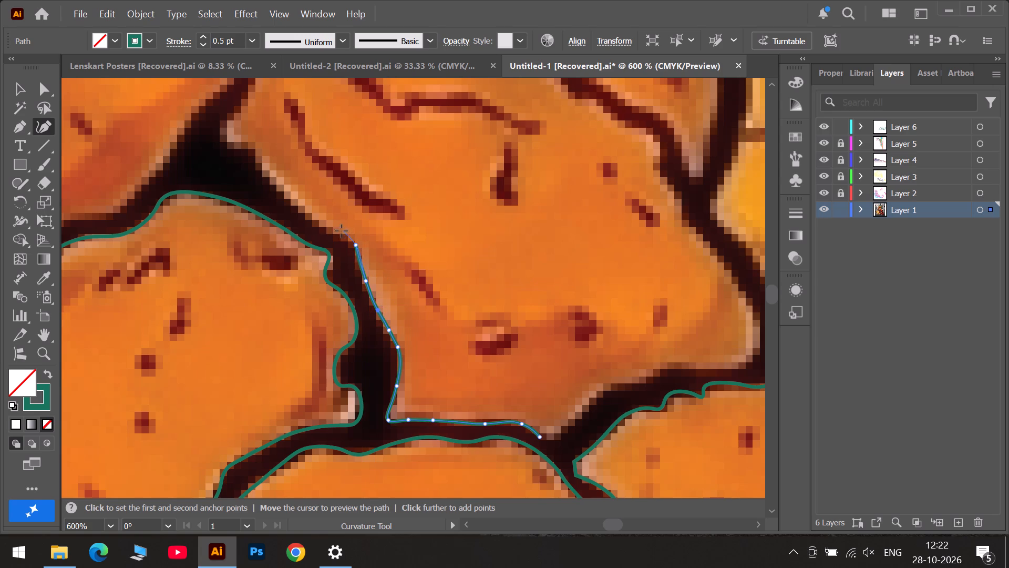
Continue the outline along the diagonal edge from the bend to the piece's left tip, and refine the anchors around the bend.
click(337, 232)
click(305, 212)
click(260, 163)
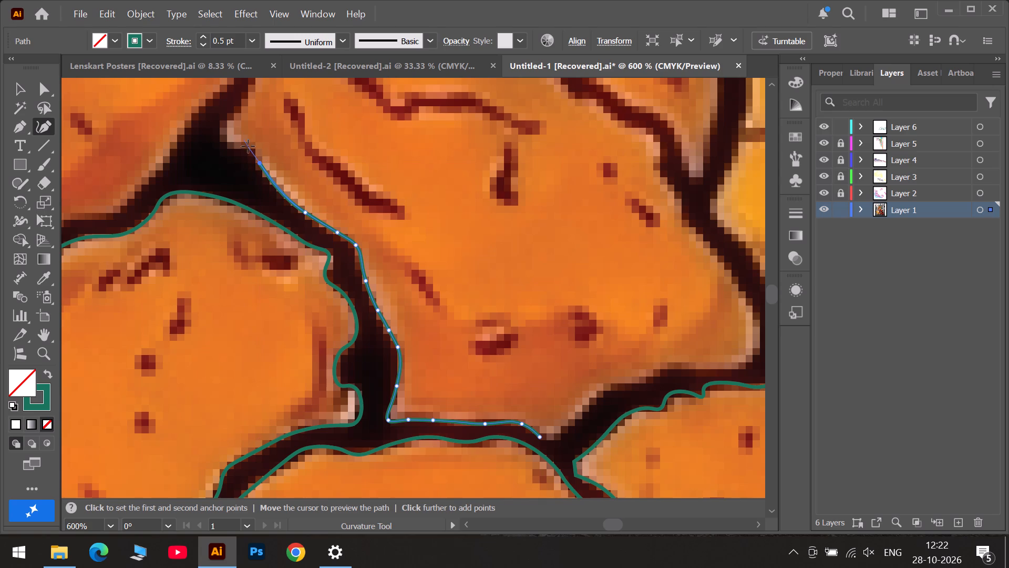
click(278, 188)
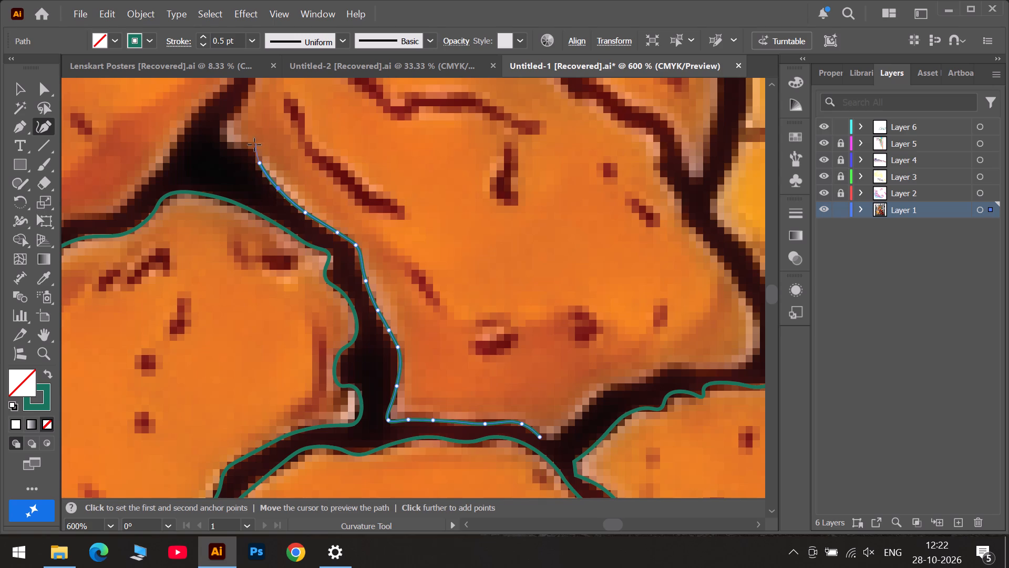
click(254, 145)
click(229, 145)
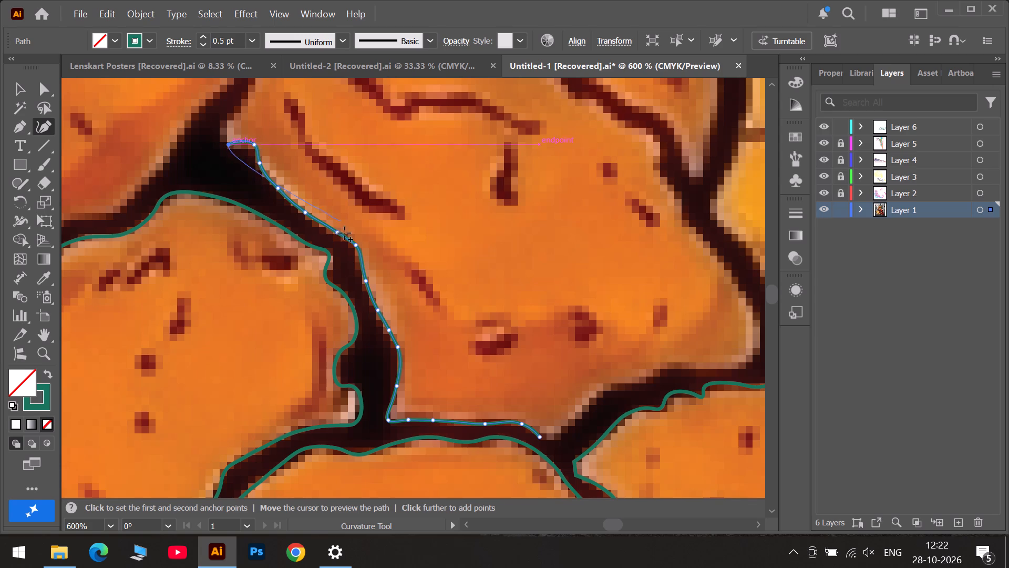
drag(355, 245, 356, 241)
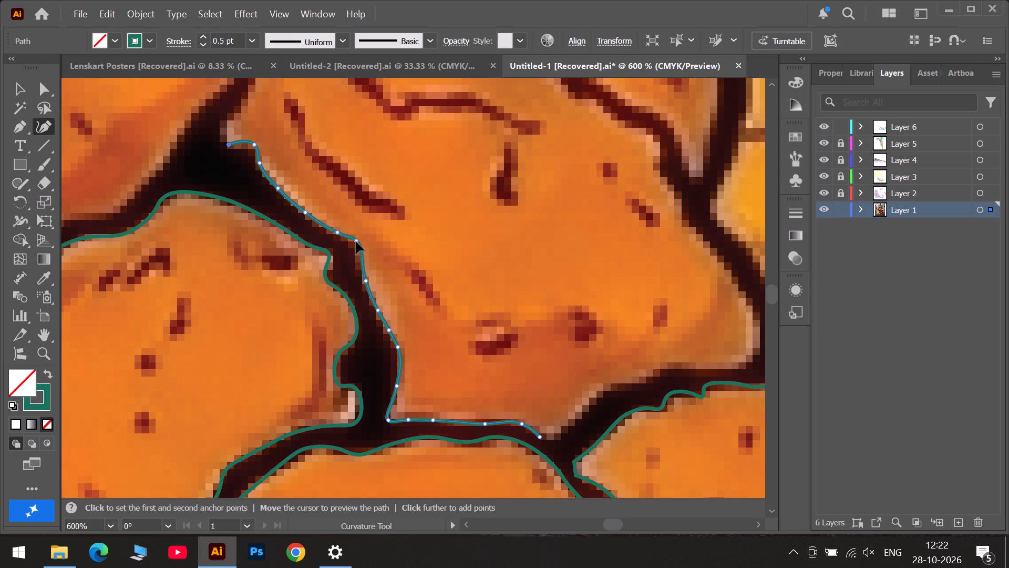
drag(356, 241, 352, 237)
drag(337, 232, 330, 227)
drag(330, 227, 326, 226)
Trace around the piece's left tip and up its upper-left edge to the top-left corner, refining the curve with adjusted and added anchors.
scroll(360, 262, up, 1)
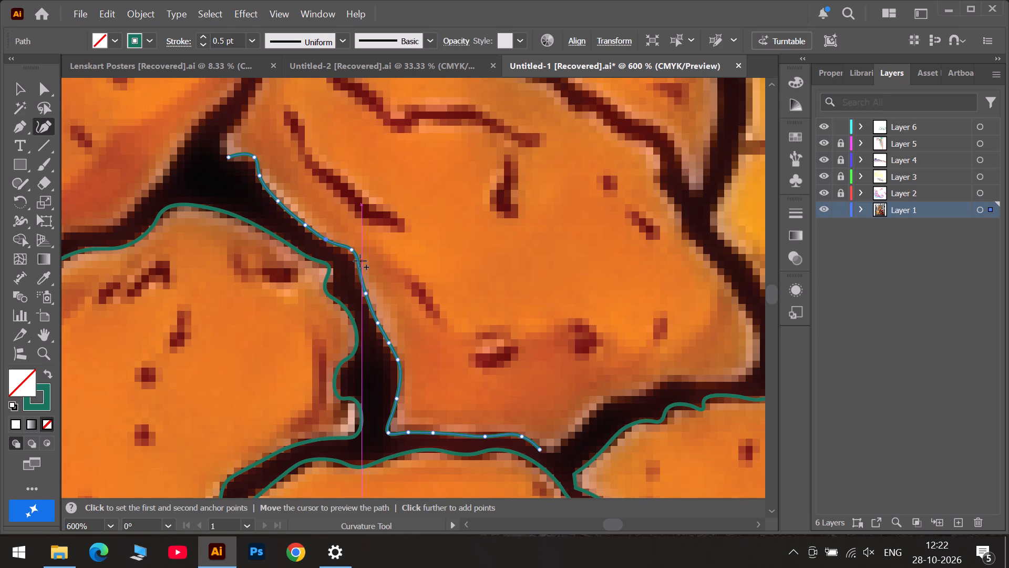
scroll(360, 261, up, 4)
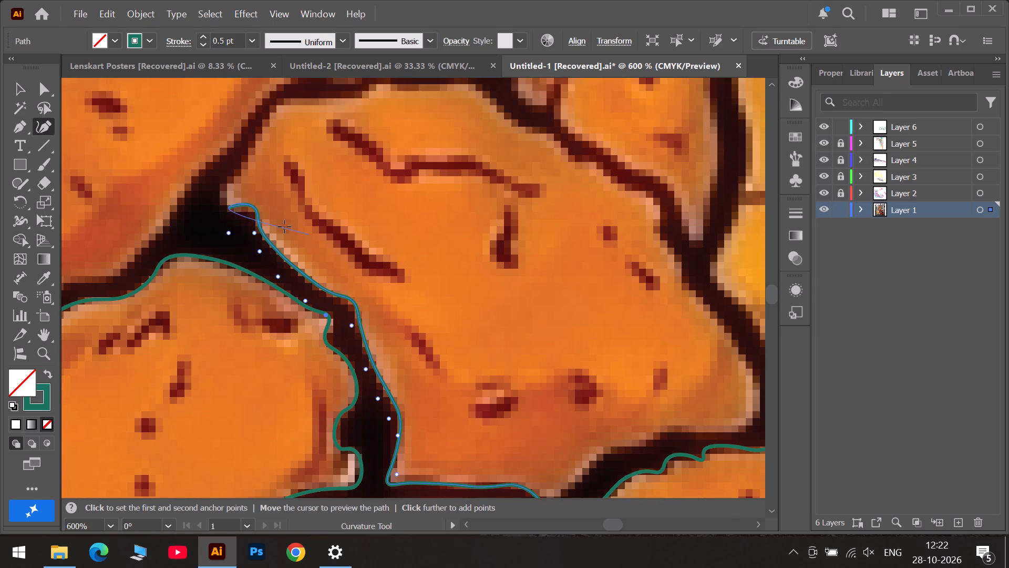
click(224, 184)
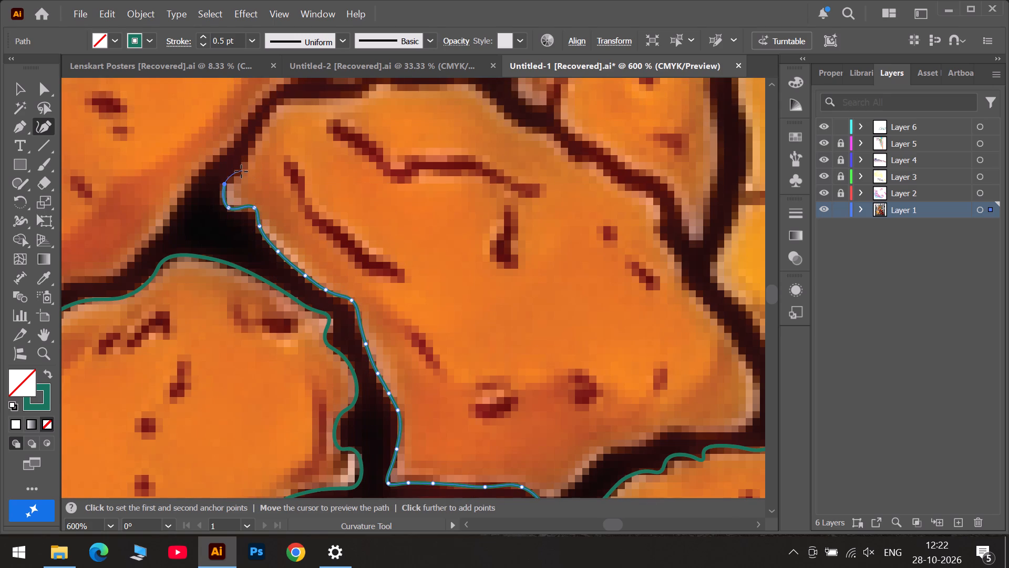
click(241, 171)
click(253, 145)
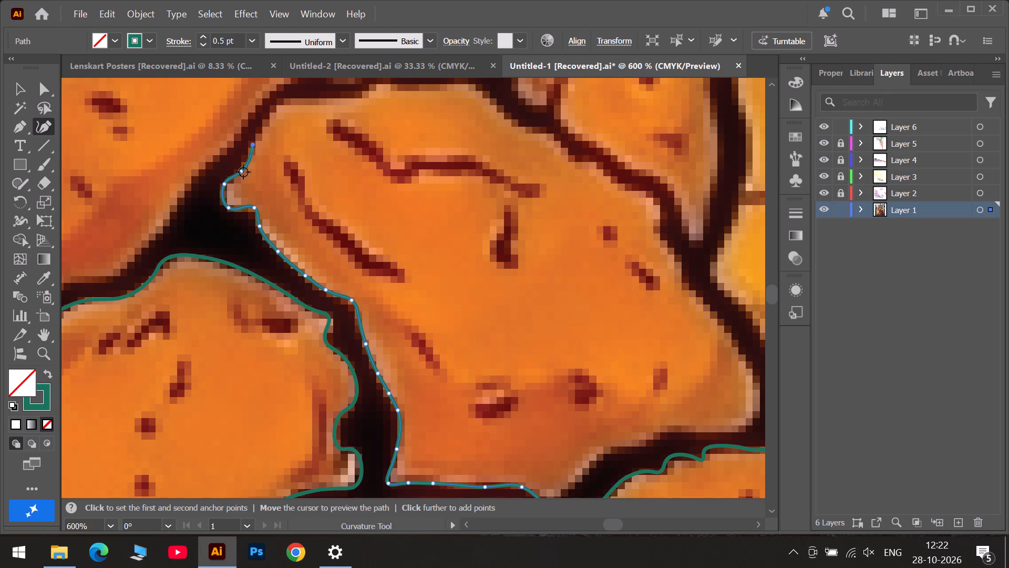
drag(243, 172, 244, 167)
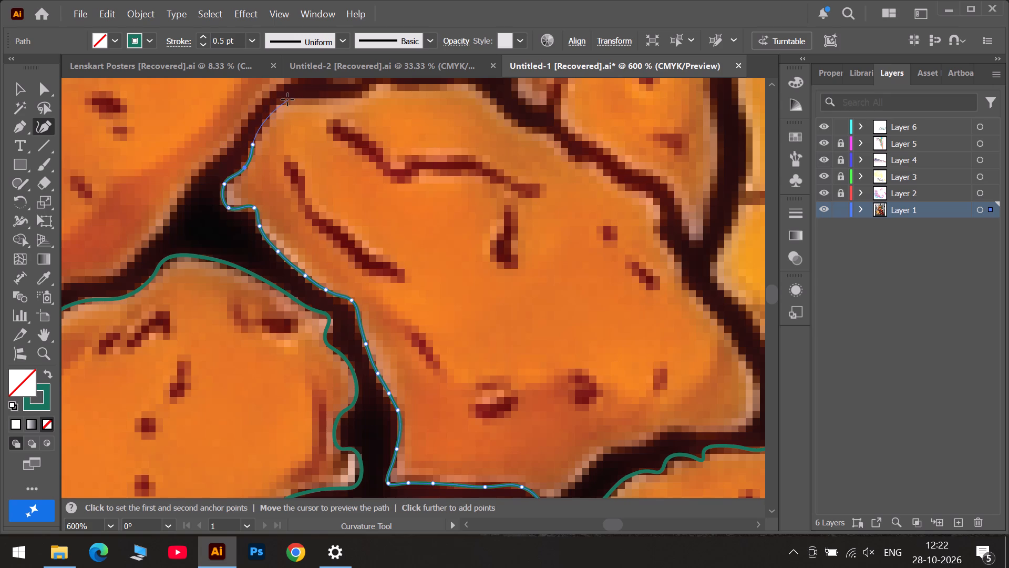
click(284, 101)
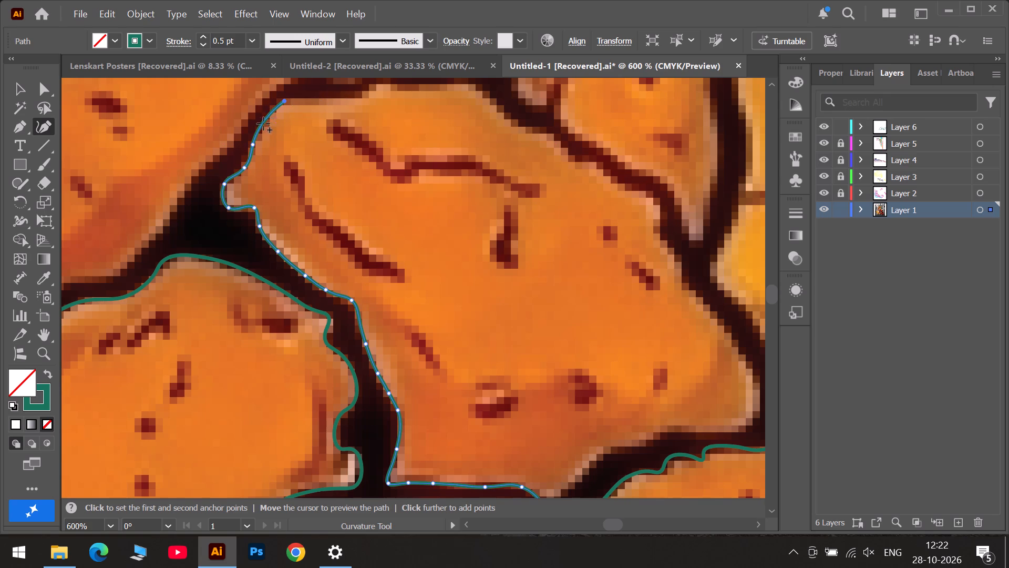
click(262, 124)
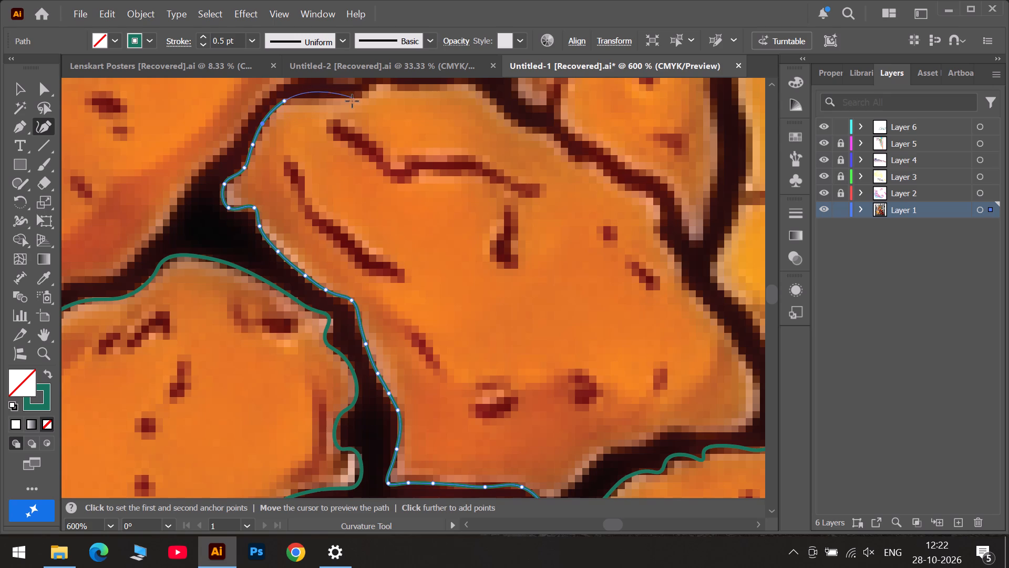
Continue the outline along the middle chicken piece's top edge, from the top-left corner to the bend at its upper right, adjusting anchors to fit.
click(356, 101)
scroll(359, 101, up, 6)
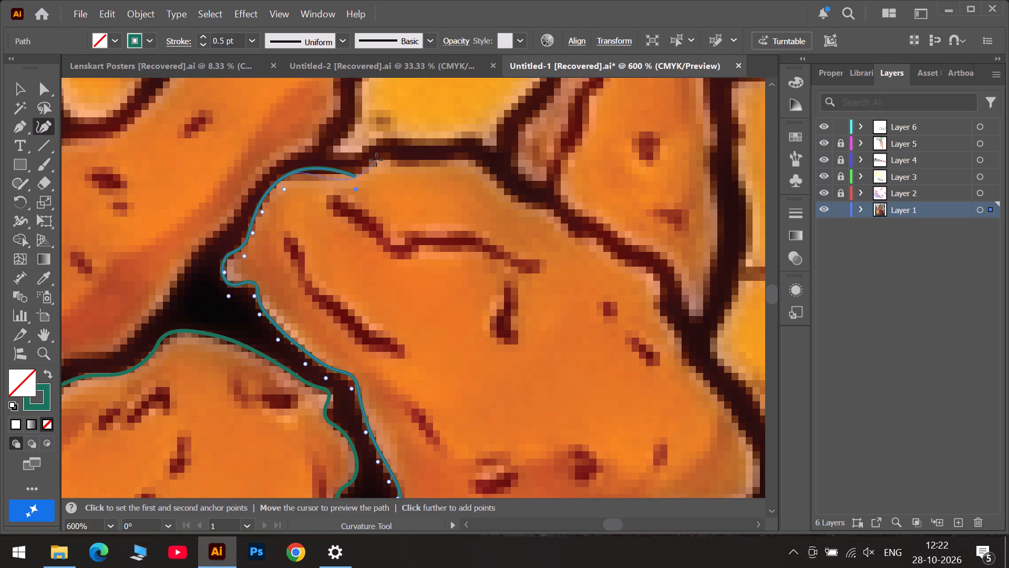
click(376, 160)
drag(353, 178, 346, 175)
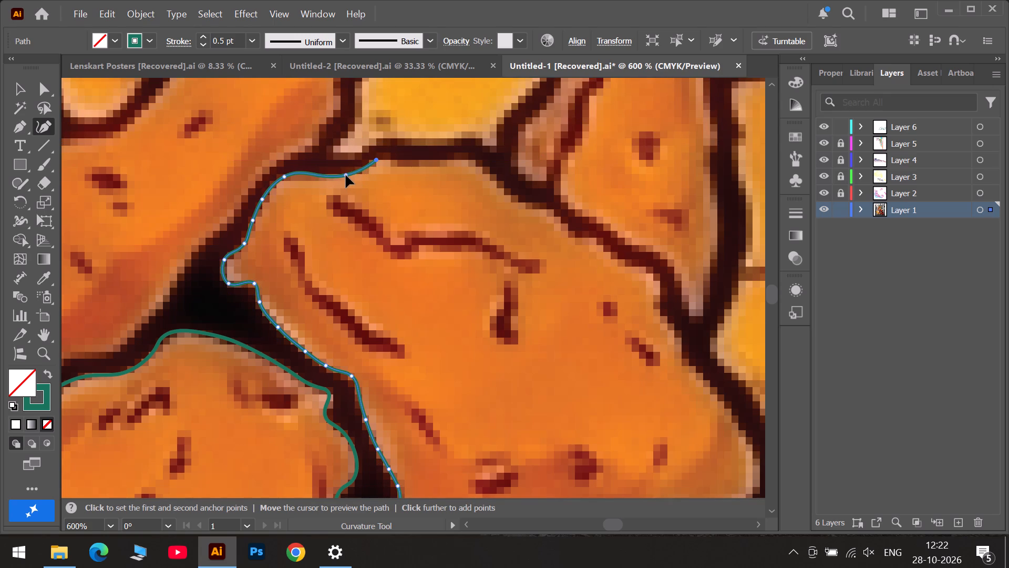
drag(346, 175, 345, 175)
click(286, 177)
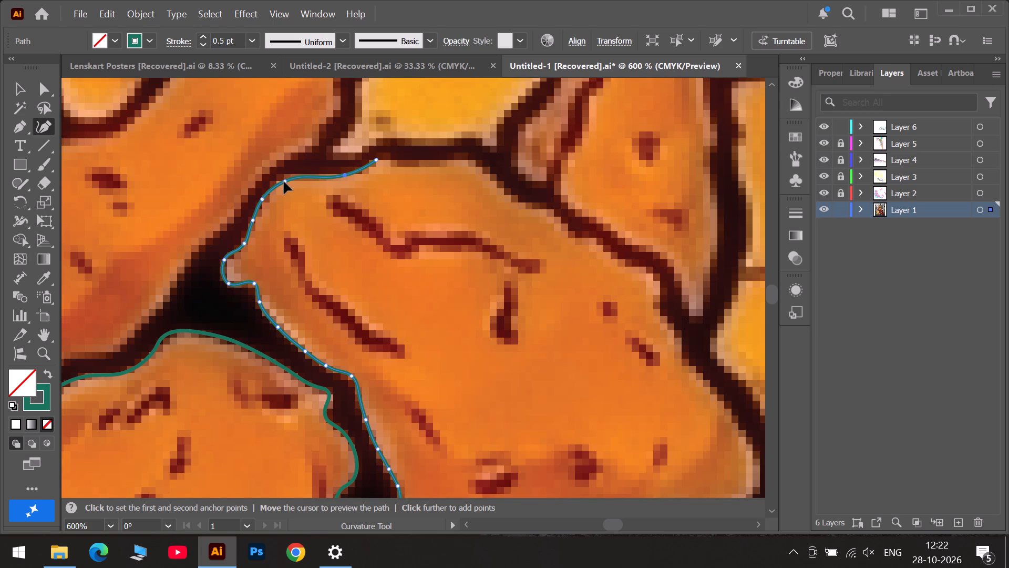
click(417, 162)
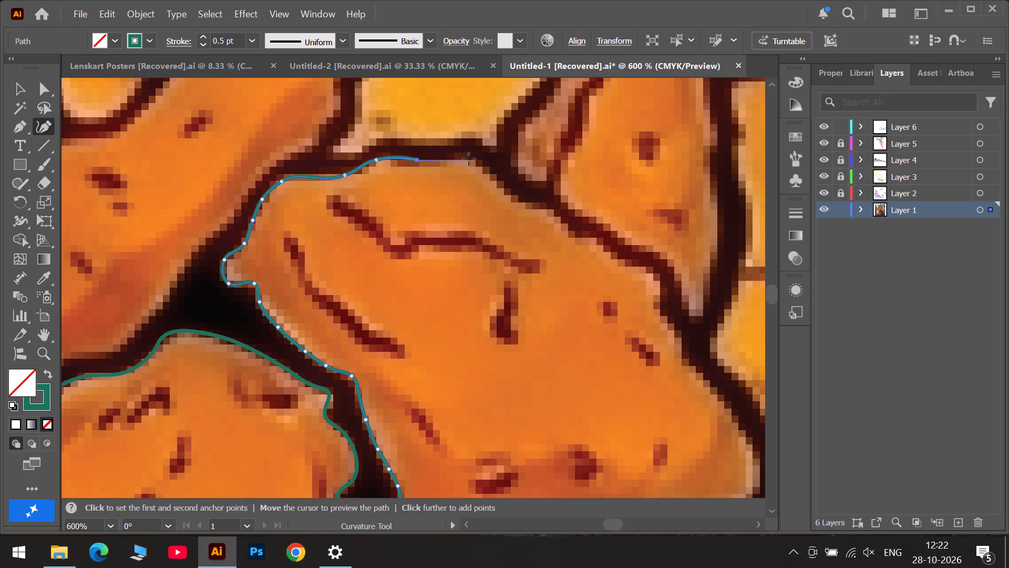
click(473, 160)
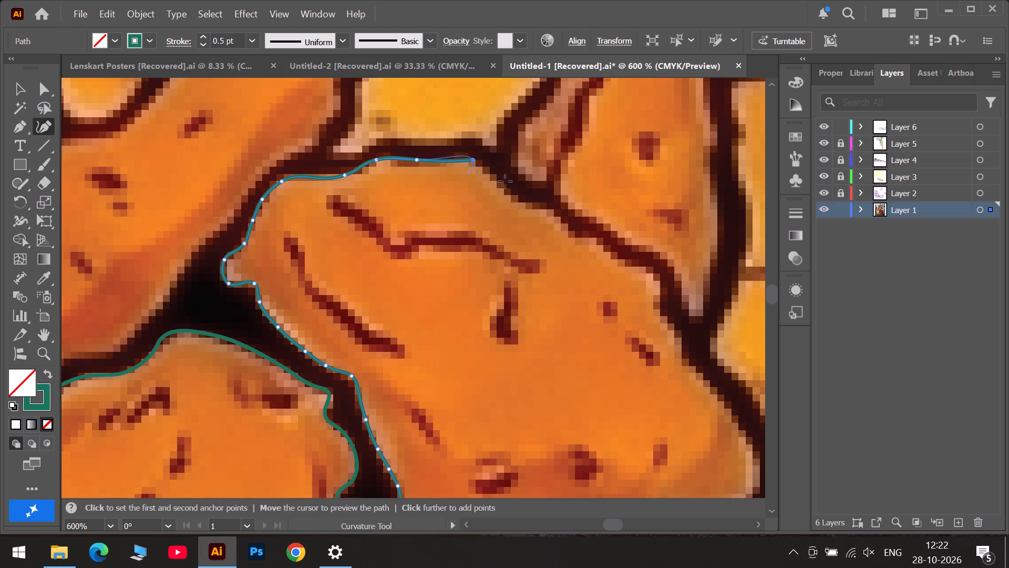
Trace the piece's upper-right diagonal edge down to the notch above the dark junction, and shift the anchors onto the dark border.
click(507, 194)
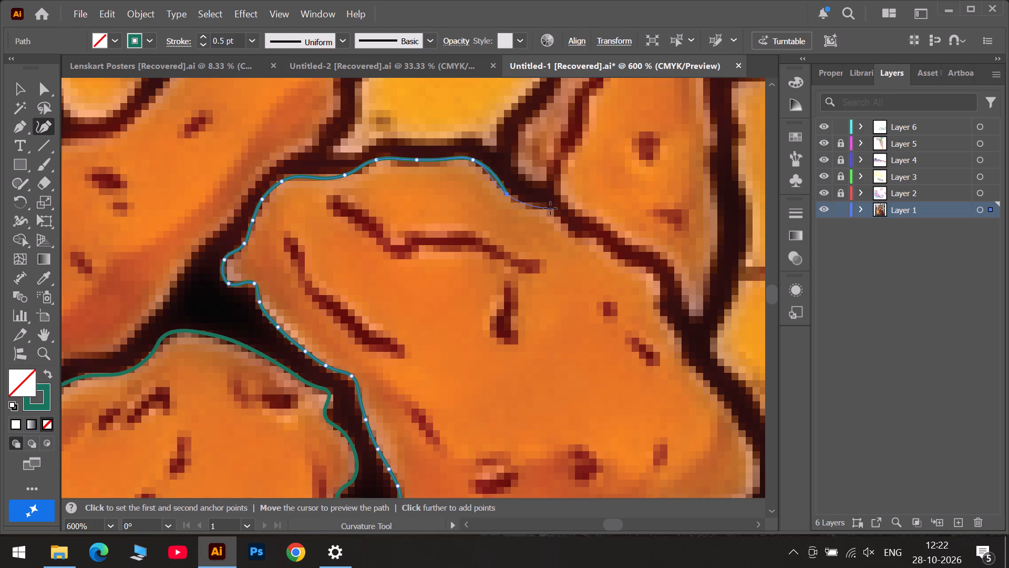
click(548, 208)
click(508, 195)
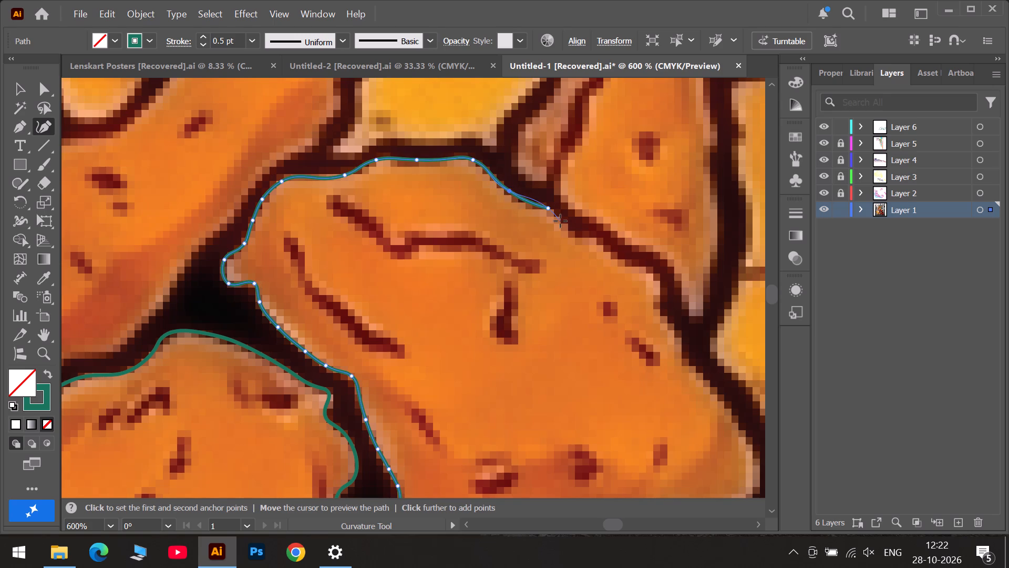
scroll(560, 221, down, 3)
click(572, 198)
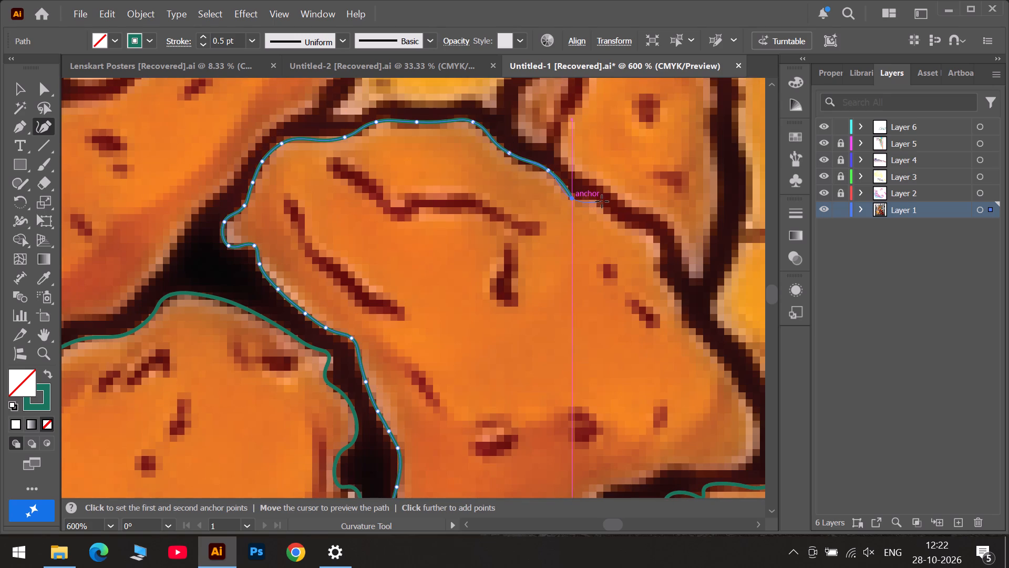
click(596, 200)
click(617, 224)
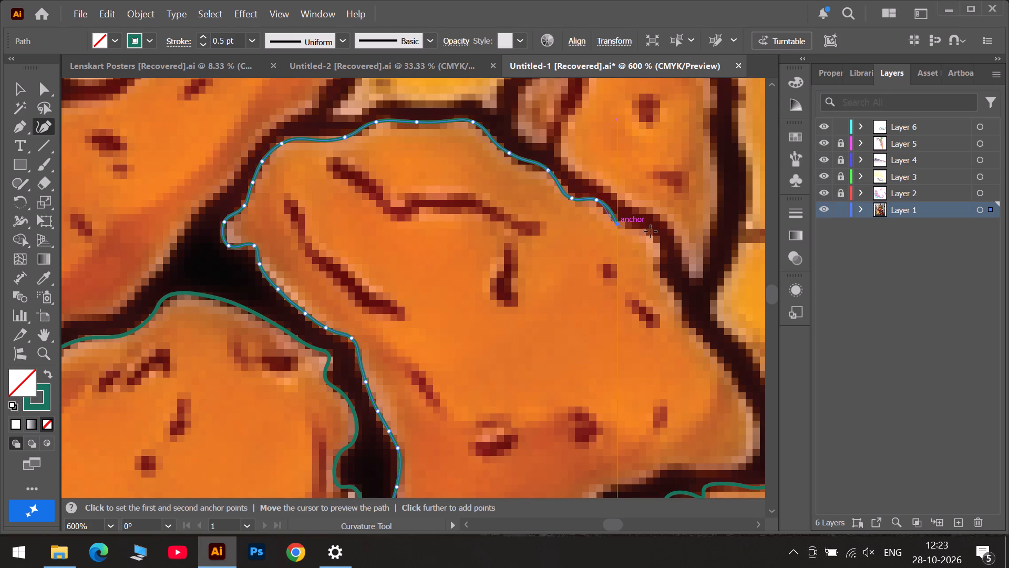
click(650, 231)
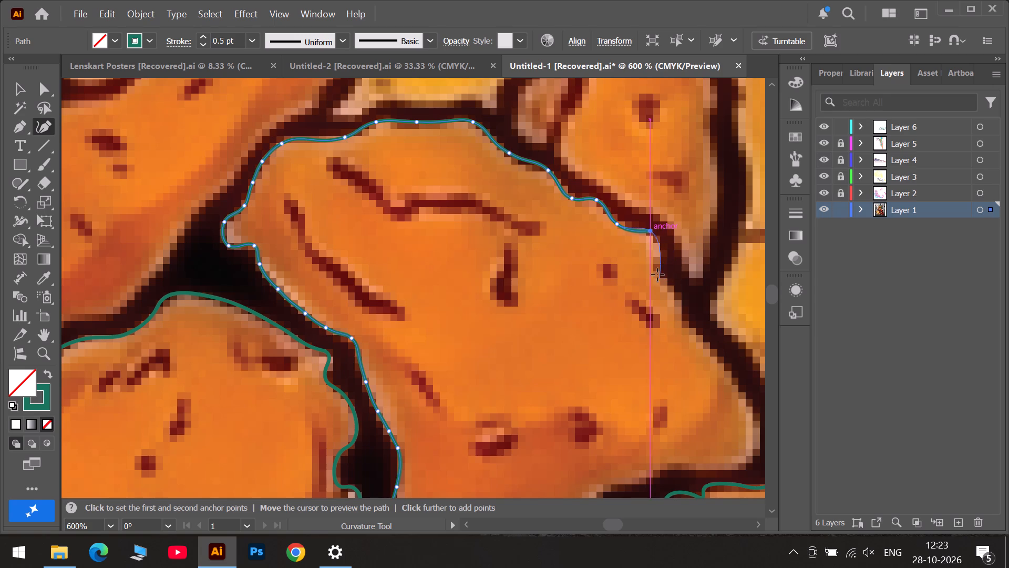
click(657, 271)
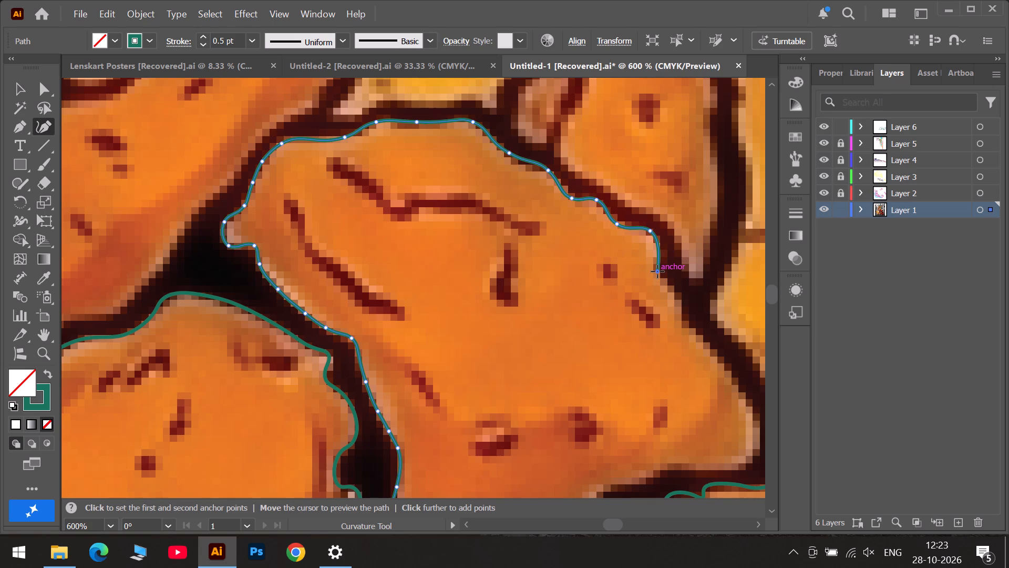
scroll(567, 202, up, 1)
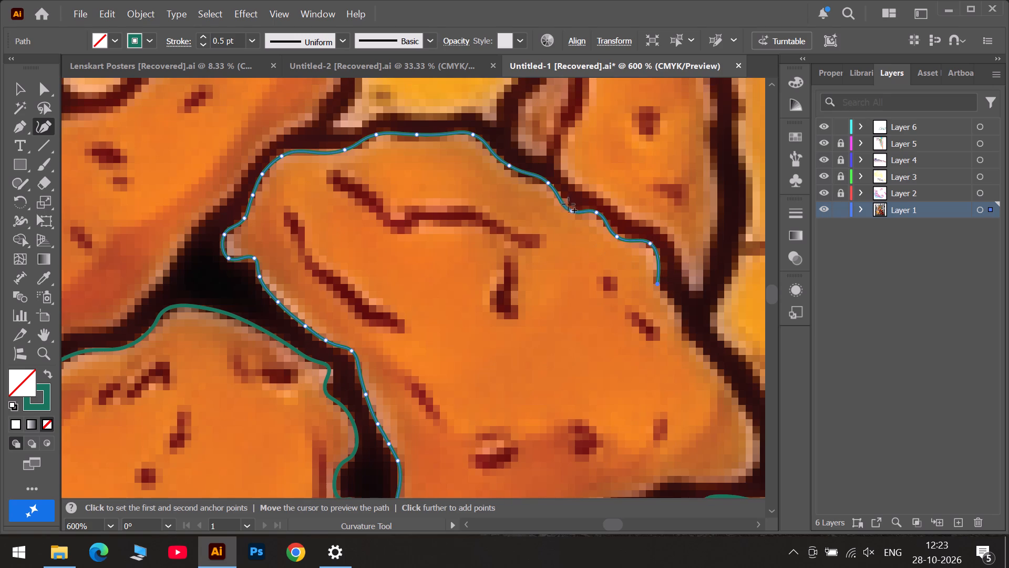
drag(571, 210, 575, 210)
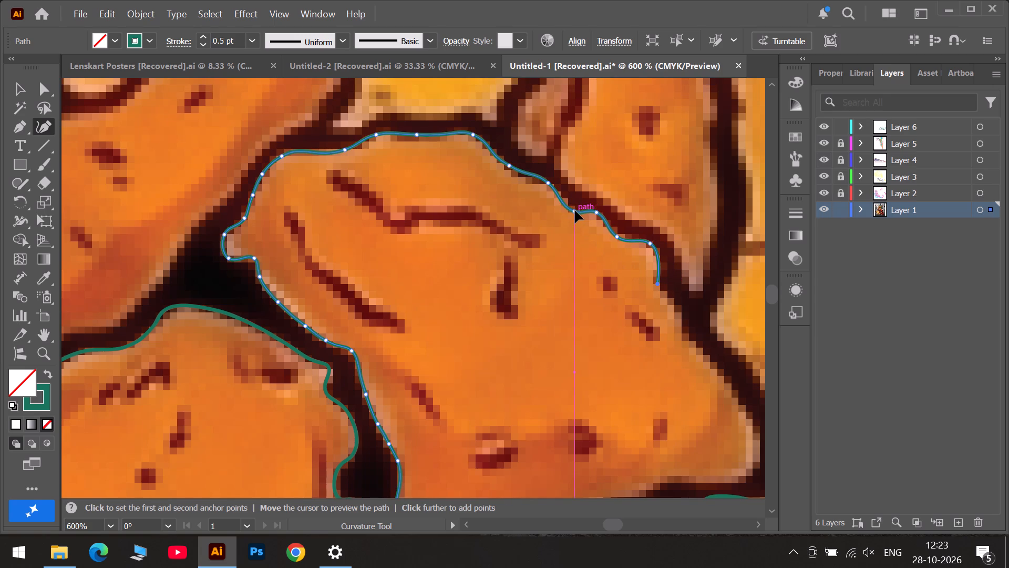
drag(575, 210, 580, 216)
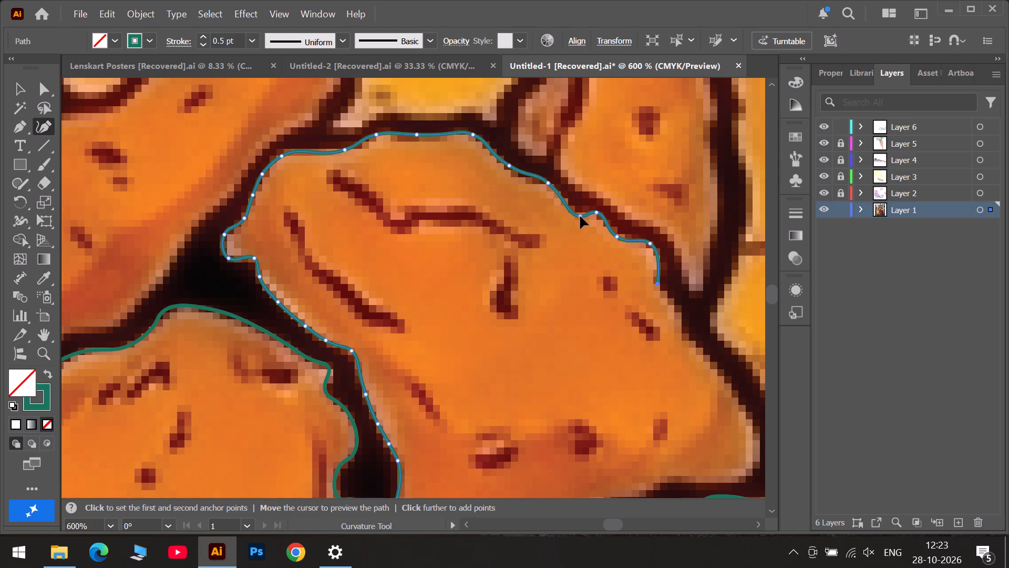
drag(580, 216, 580, 215)
drag(509, 167, 516, 174)
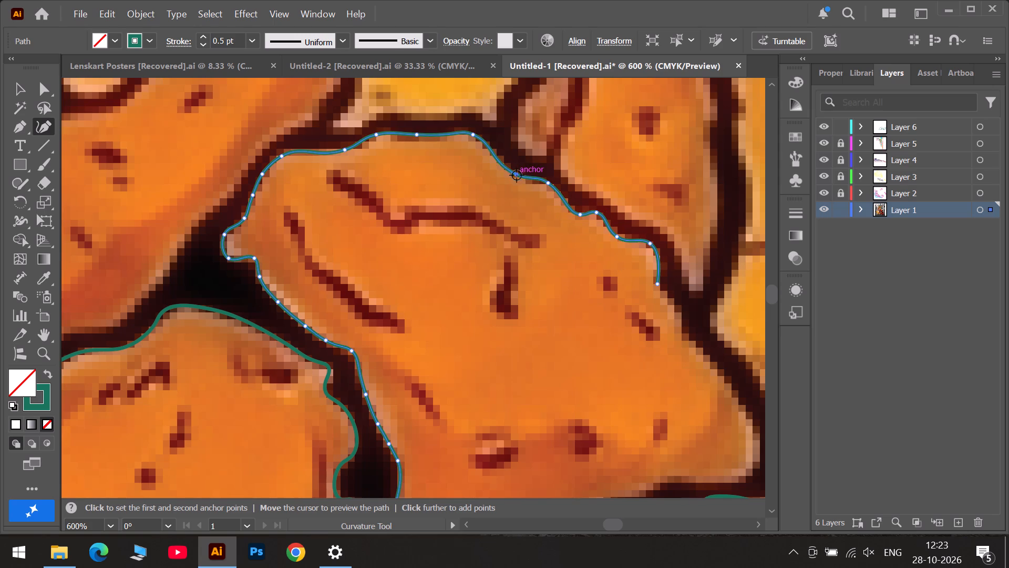
Extend the outline down the piece's right edge past the dark junction toward its lower-right corner, and refine the anchors along the bends.
scroll(583, 217, down, 10)
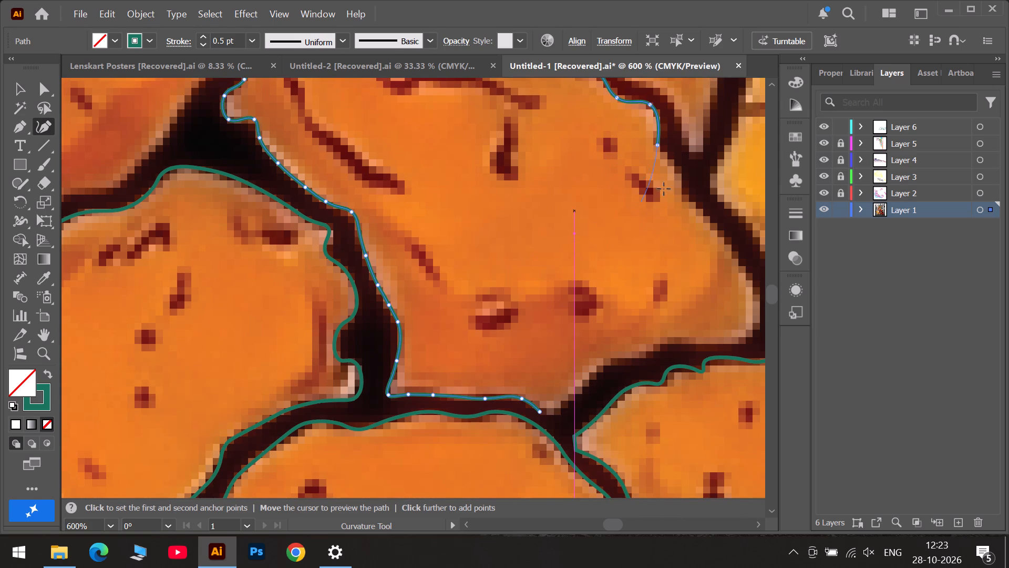
click(676, 169)
click(683, 200)
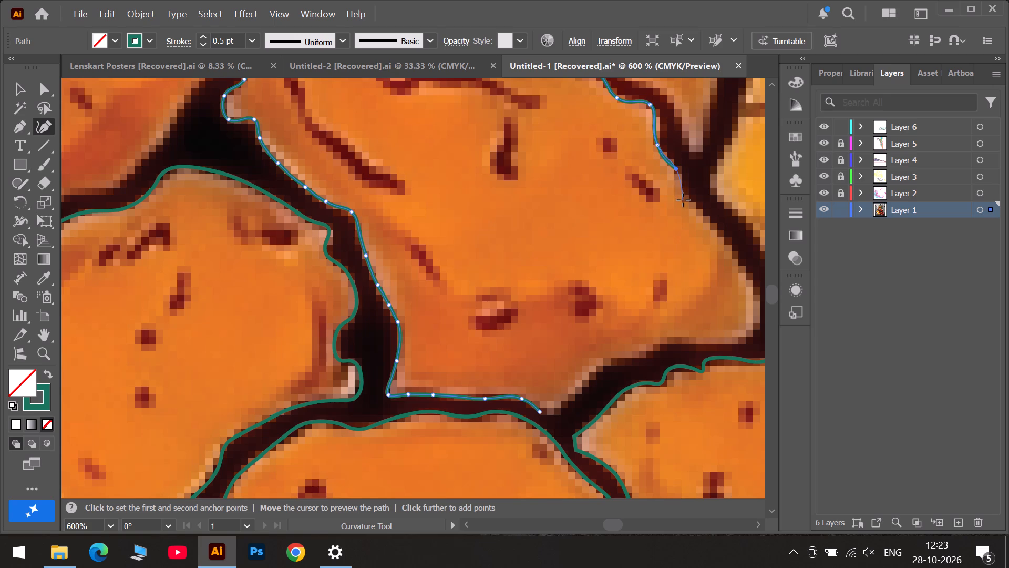
drag(657, 147, 662, 144)
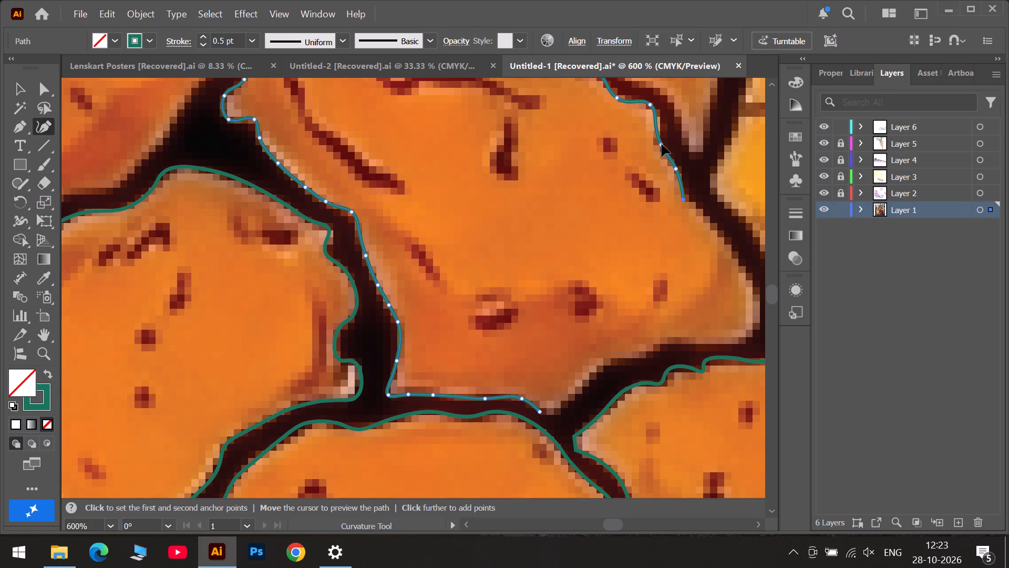
drag(662, 144, 661, 156)
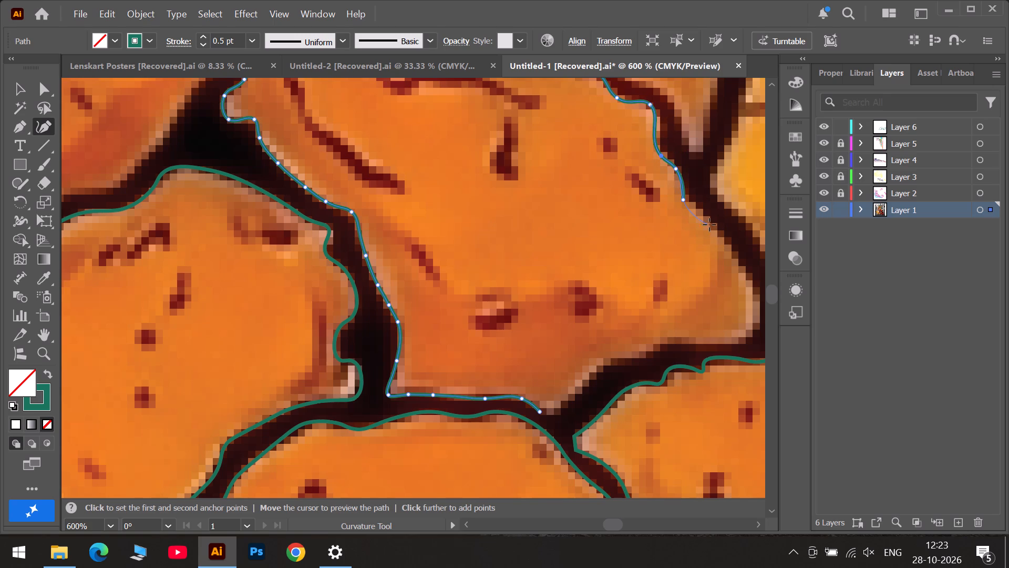
click(713, 223)
click(753, 290)
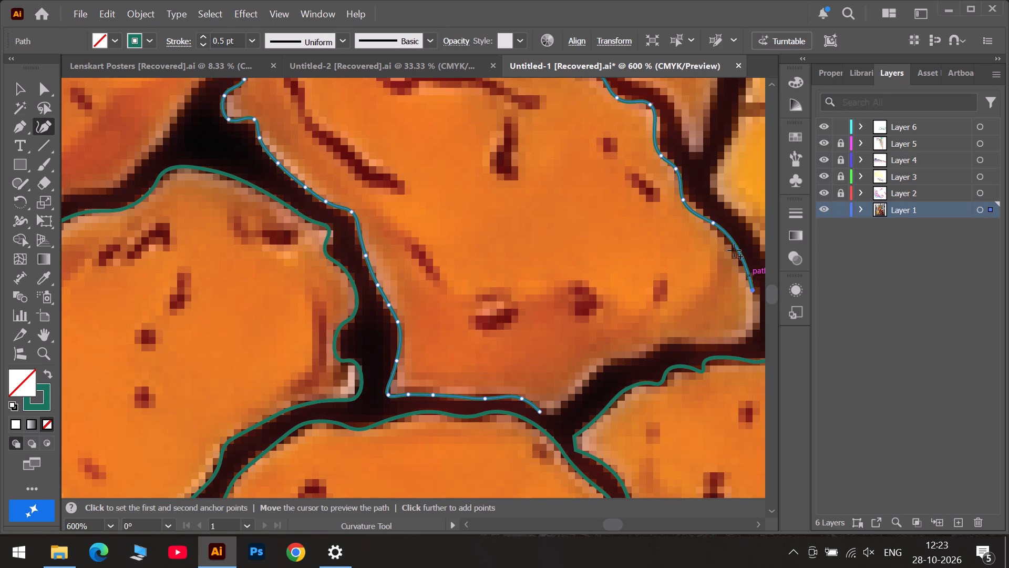
drag(713, 224, 728, 245)
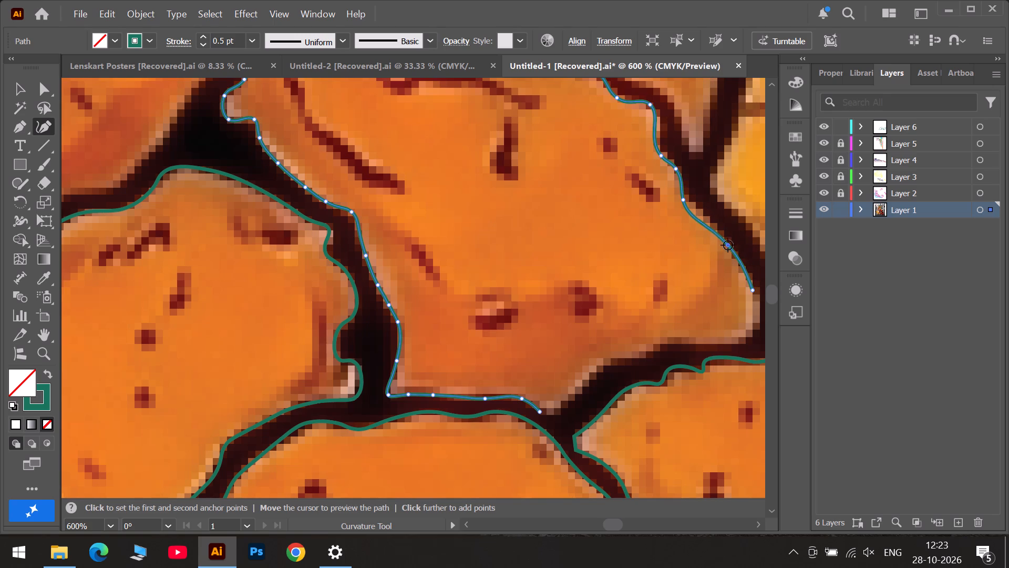
drag(699, 217, 702, 211)
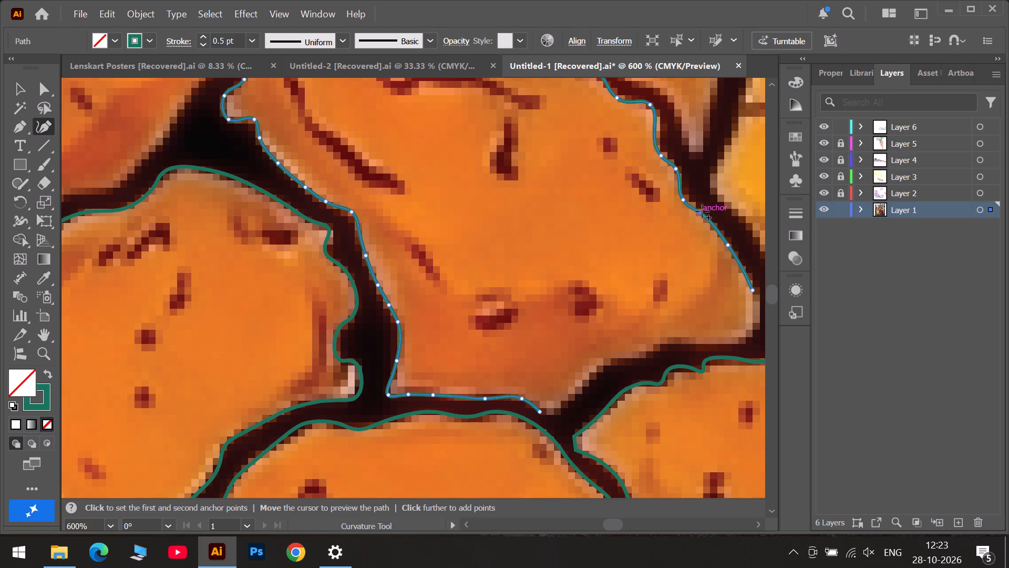
drag(702, 211, 704, 211)
drag(683, 201, 687, 201)
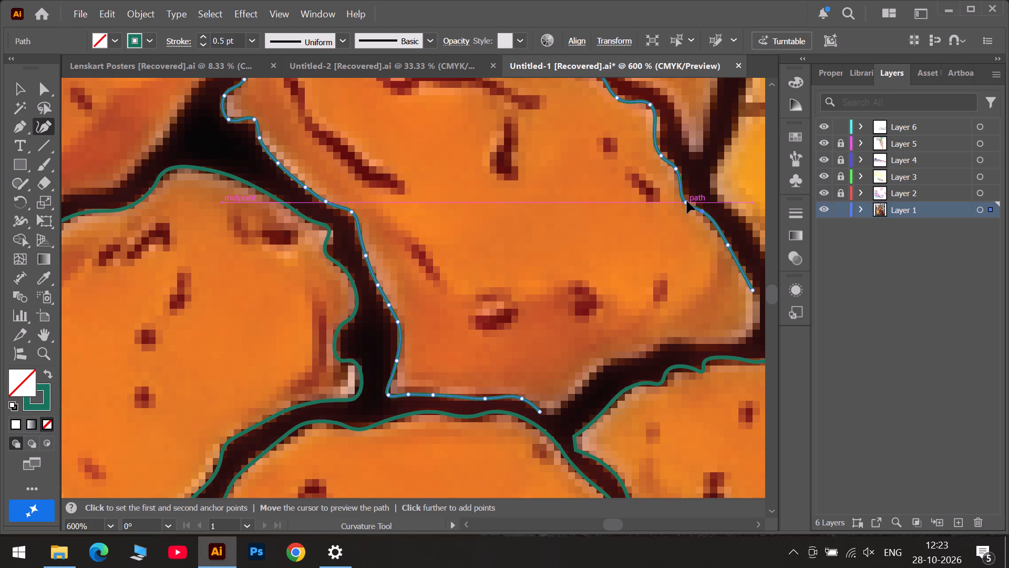
drag(687, 201, 687, 202)
Round the piece's lower-right corner and start along its bottom edge, repositioning and adding anchors to match the dark border.
scroll(750, 308, down, 5)
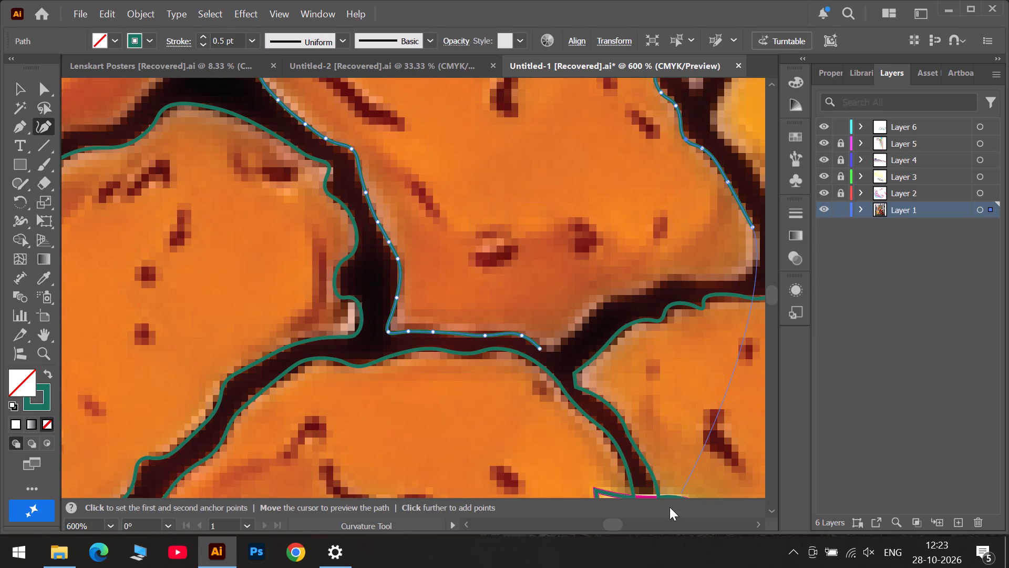
click(659, 525)
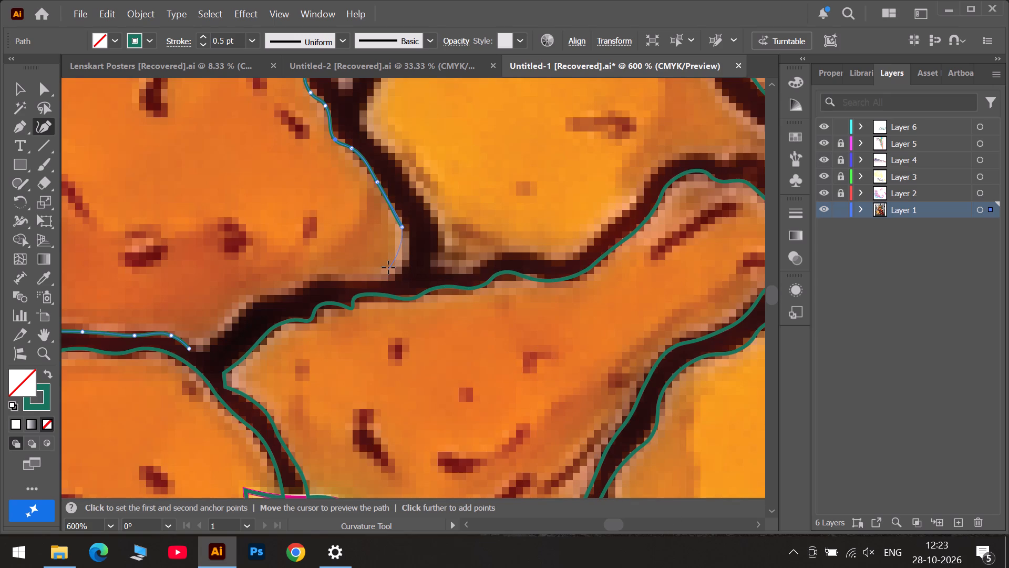
click(388, 267)
drag(401, 229, 409, 248)
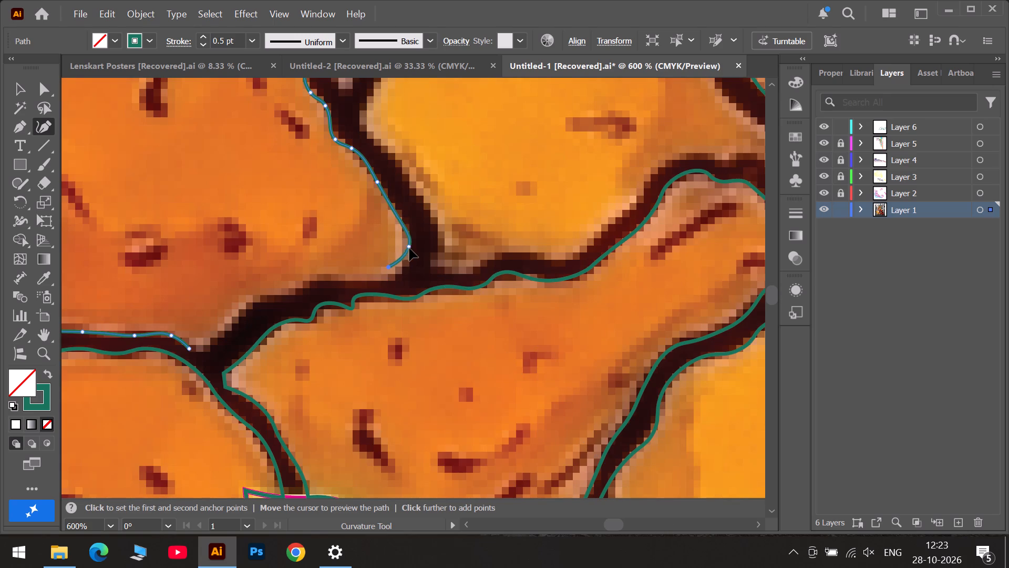
drag(409, 248, 408, 259)
click(396, 217)
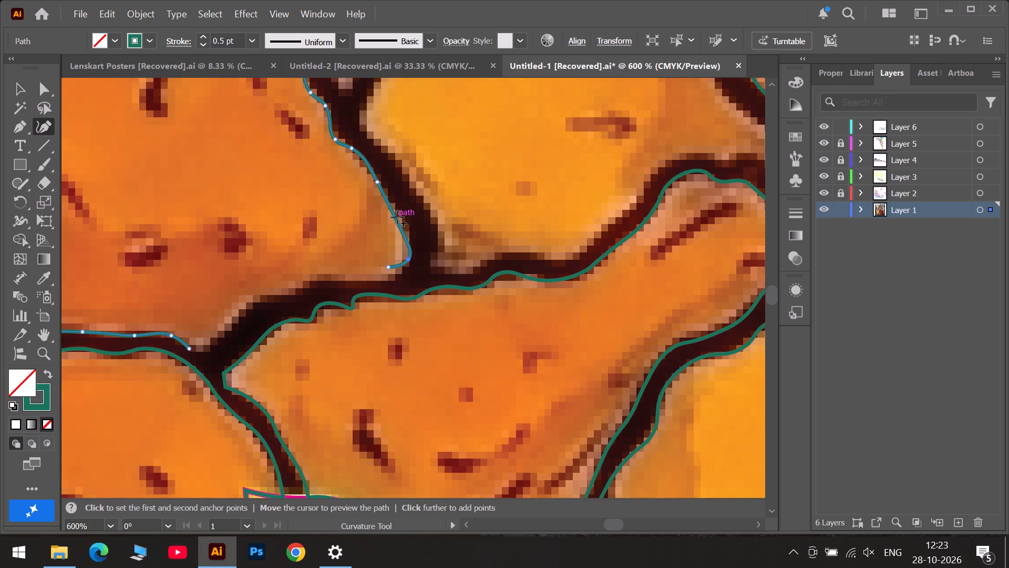
click(335, 279)
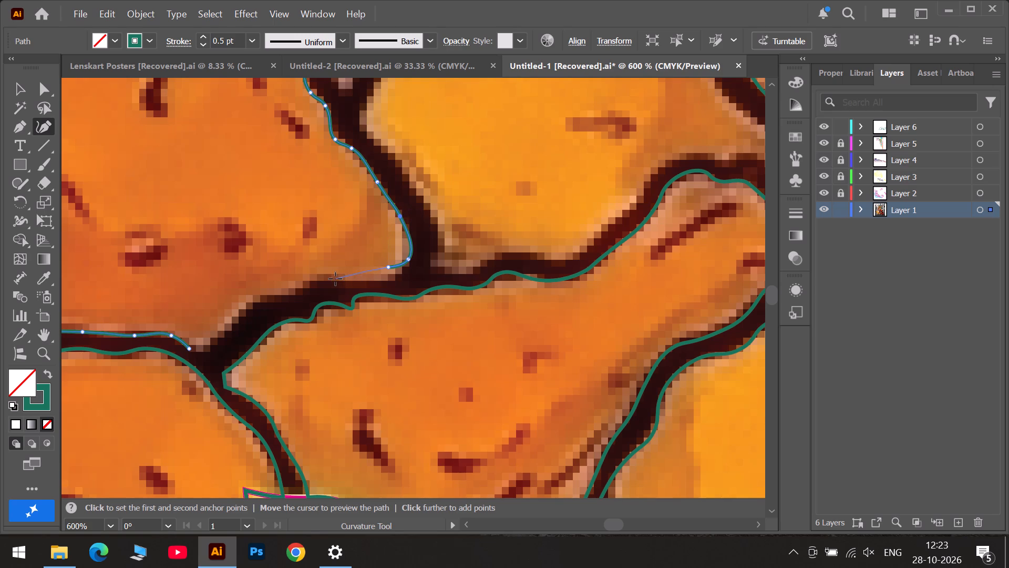
drag(390, 269, 389, 279)
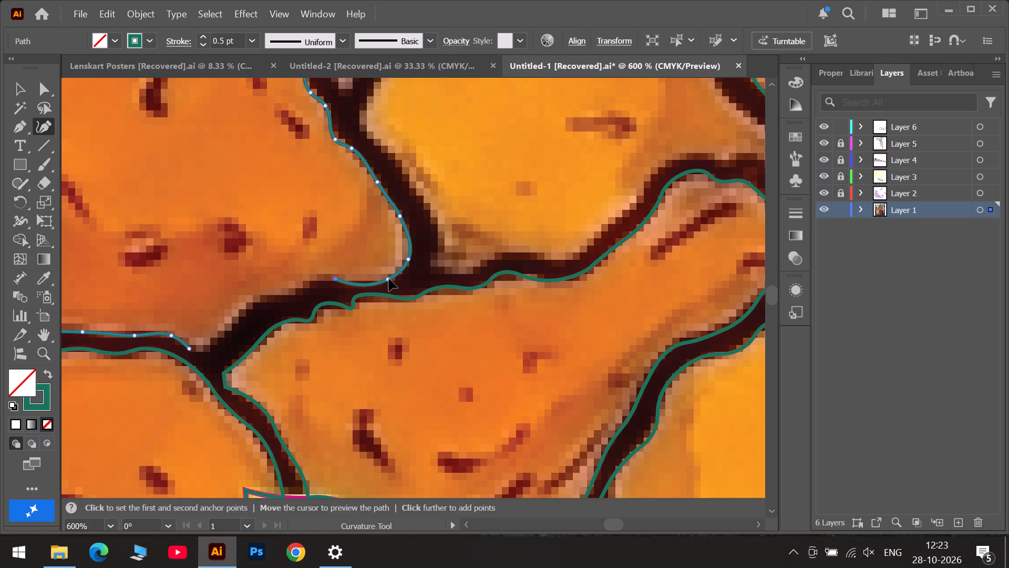
drag(389, 279, 395, 273)
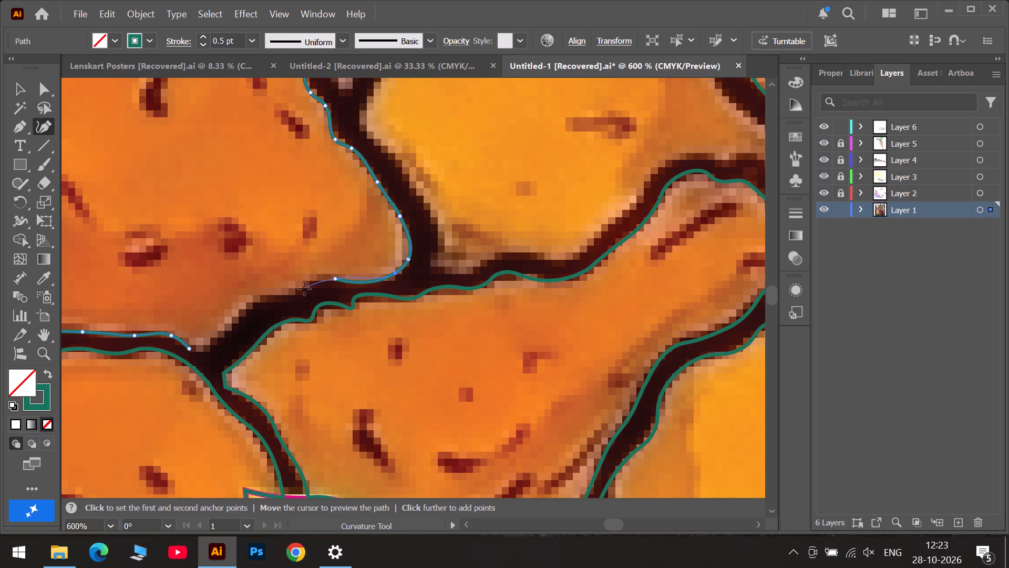
click(369, 282)
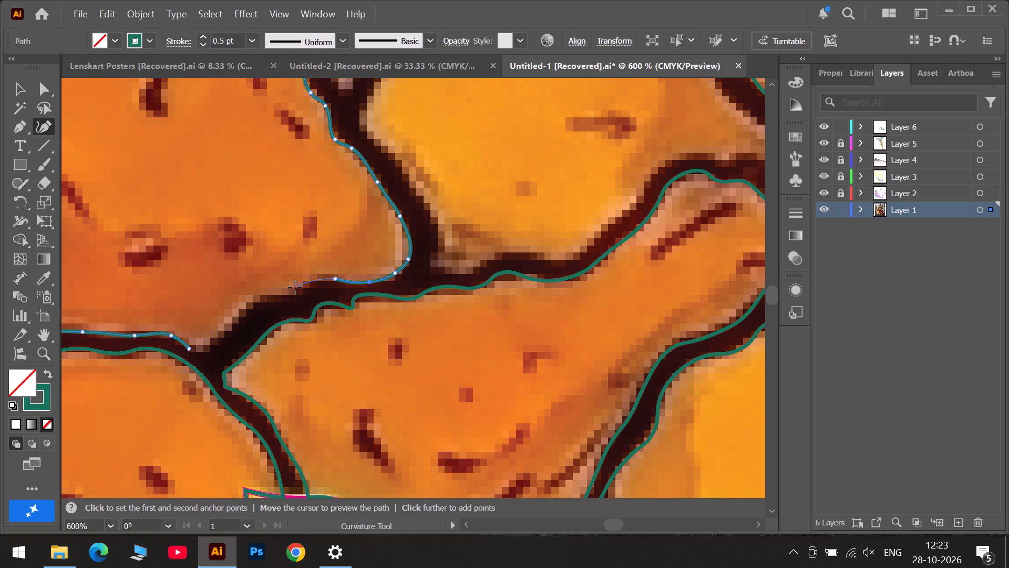
Trace the remaining lower-right edge down to the bottom tip, close the outline at its starting anchor, and adjust the curve beside the tip.
click(295, 287)
click(282, 298)
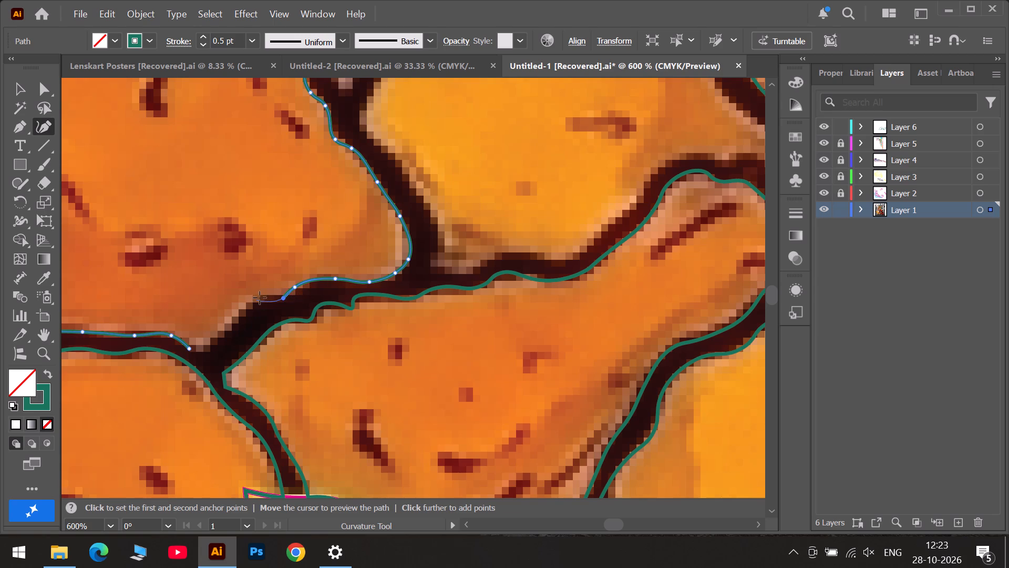
click(263, 293)
click(231, 326)
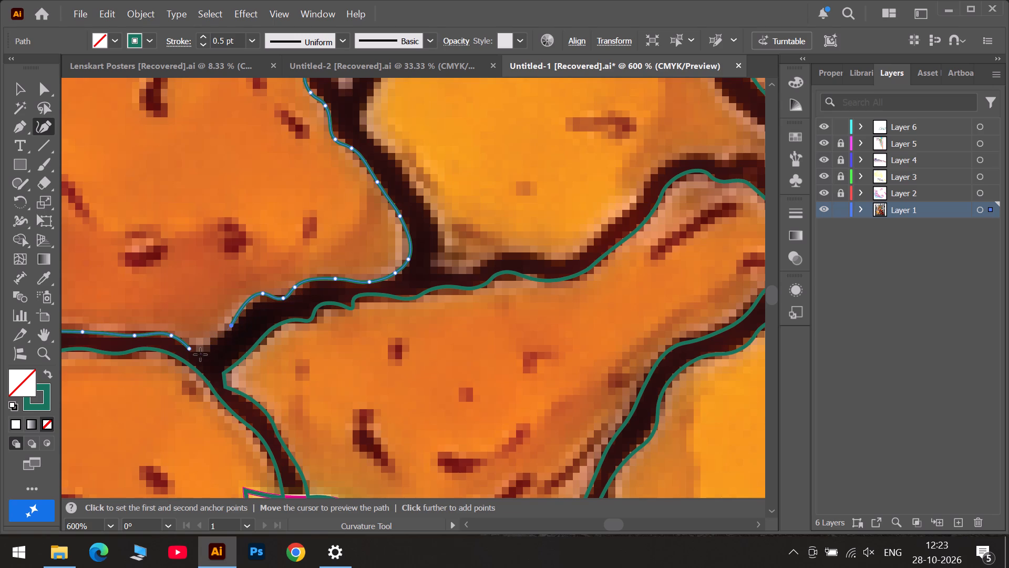
click(191, 351)
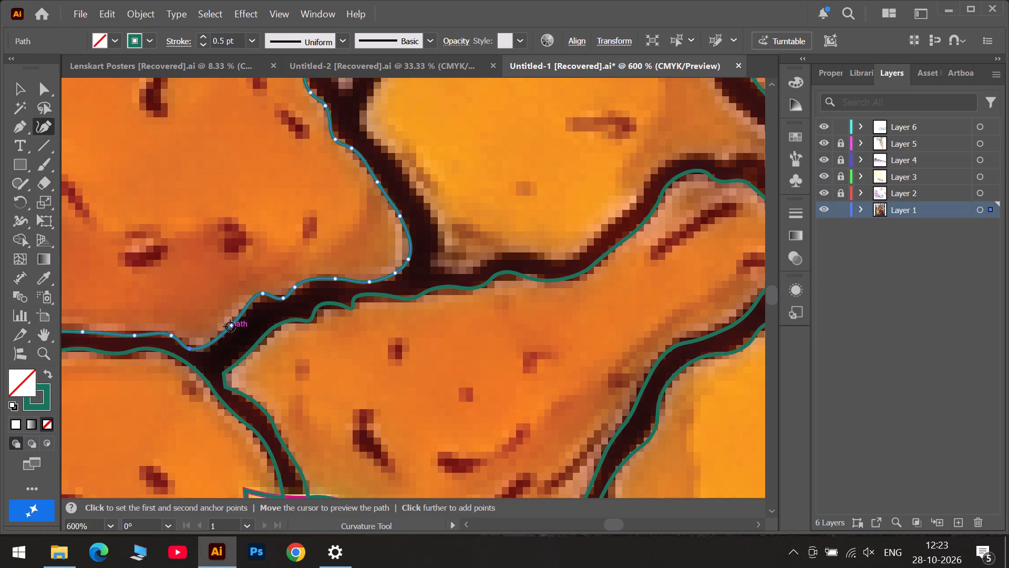
drag(230, 327, 219, 340)
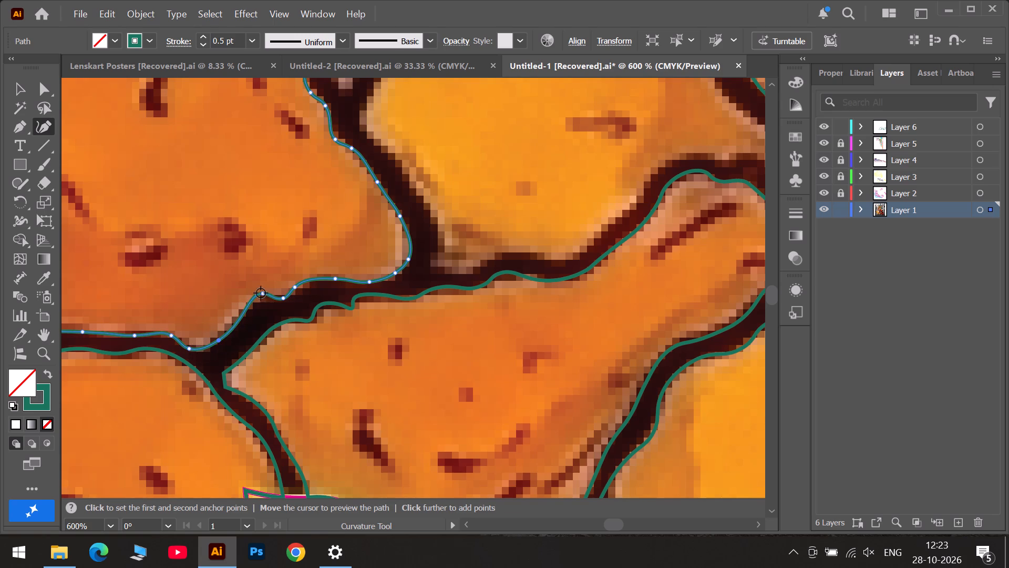
Reposition the anchors along the closed outline's wavy bottom edge, beside the dark junction, so the curve follows the dark border smoothly.
drag(262, 294, 257, 300)
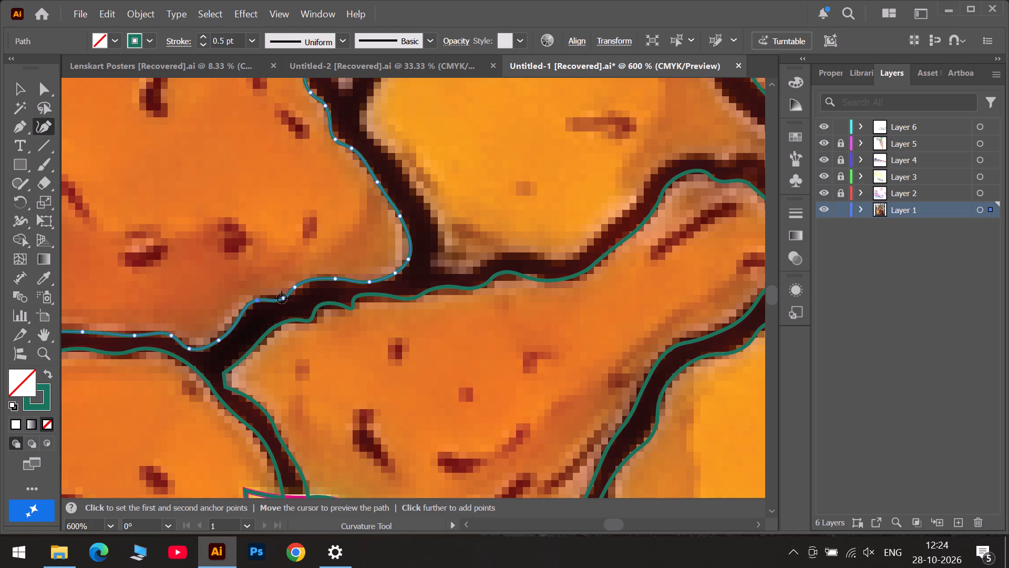
drag(282, 298, 287, 296)
drag(294, 289, 315, 281)
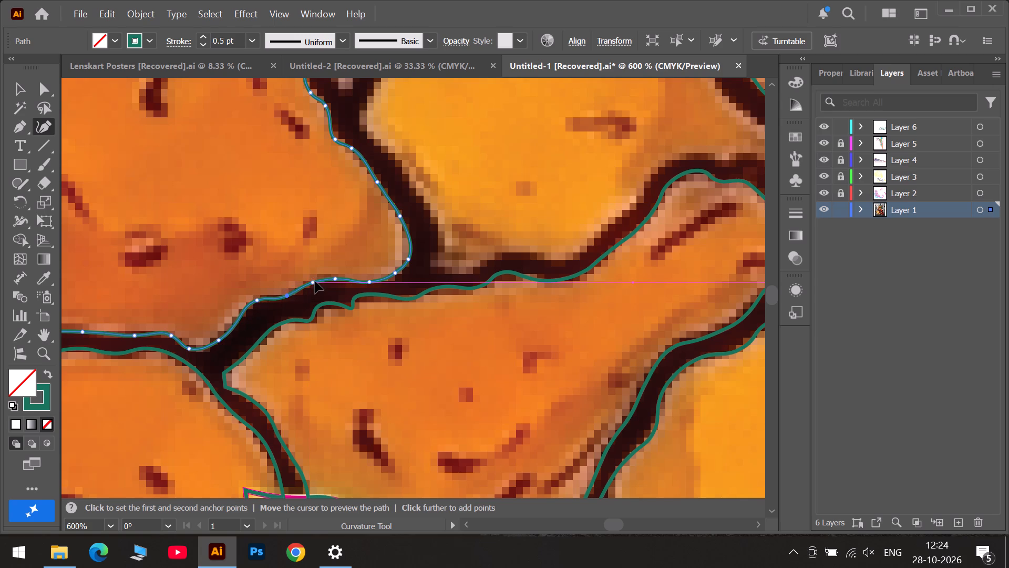
drag(315, 281, 317, 278)
drag(283, 296, 298, 293)
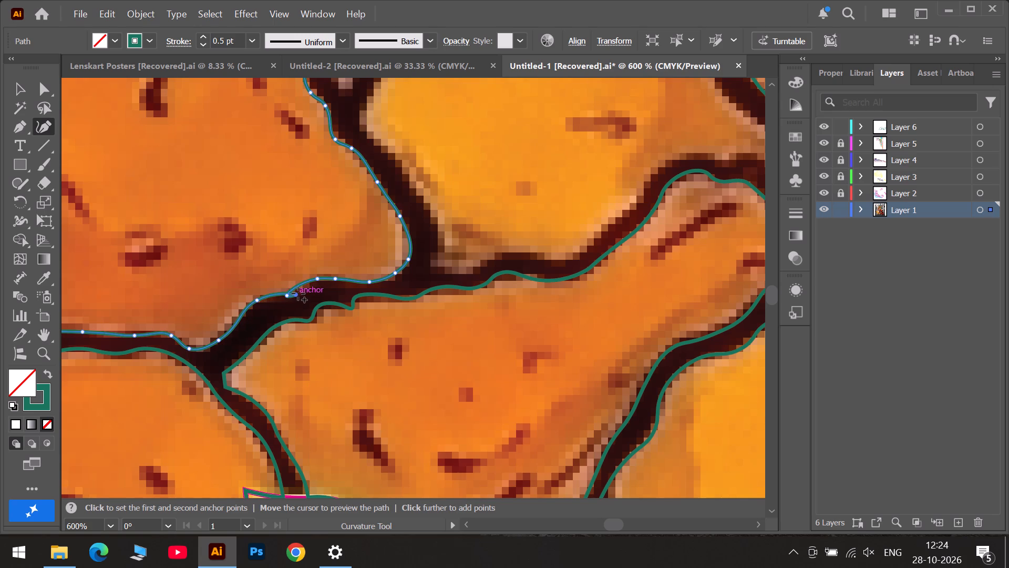
drag(298, 293, 300, 292)
key(ctrl+z)
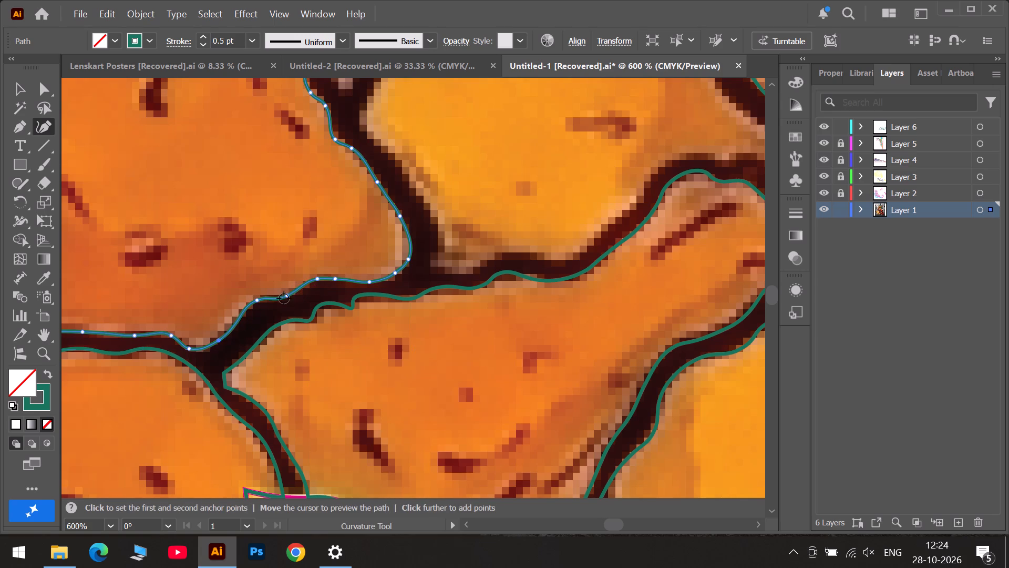
drag(290, 297, 299, 297)
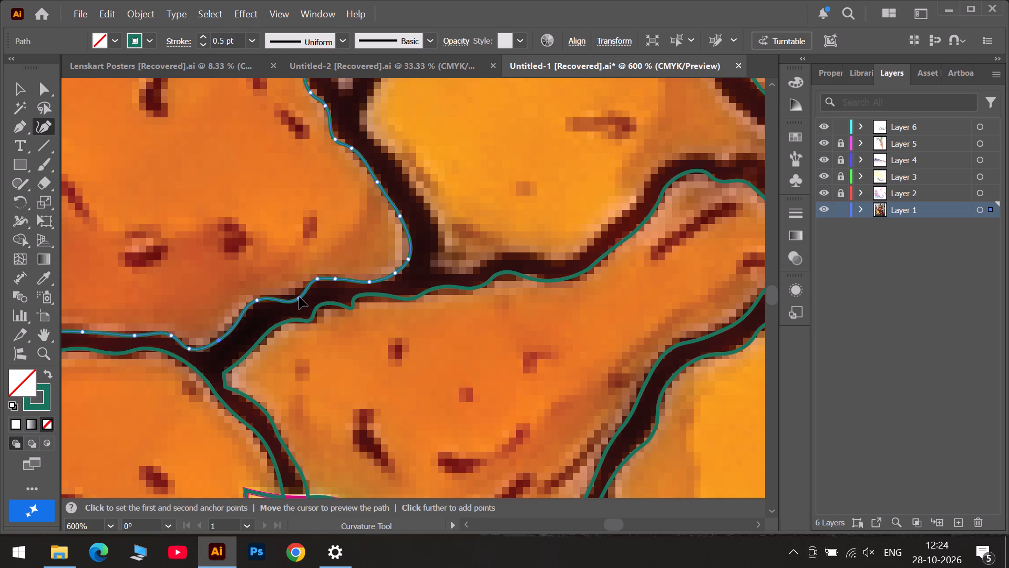
drag(299, 297, 299, 290)
click(258, 303)
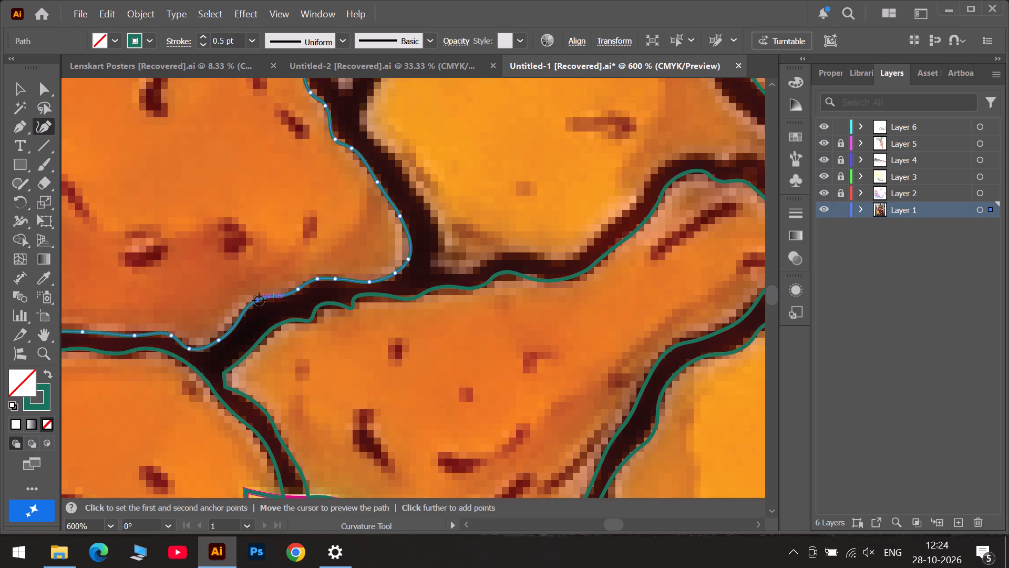
click(218, 341)
drag(187, 350, 192, 347)
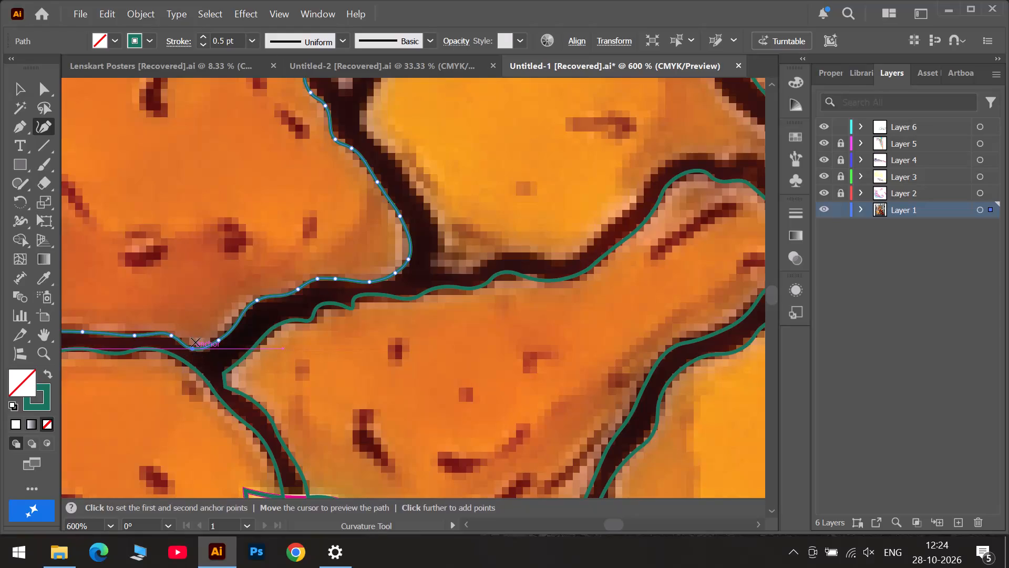
Move the corner anchor on the outline's upper-right edge, just above the dark junction, closer to the dark border.
scroll(250, 303, up, 13)
scroll(346, 272, up, 6)
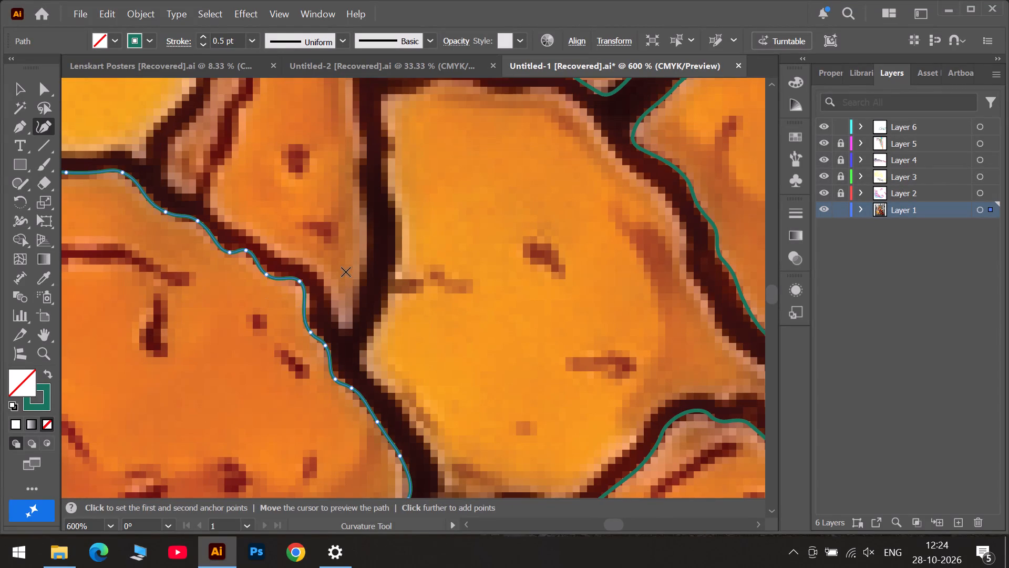
alt+scroll(335, 278, down, 3)
scroll(285, 273, up, 10)
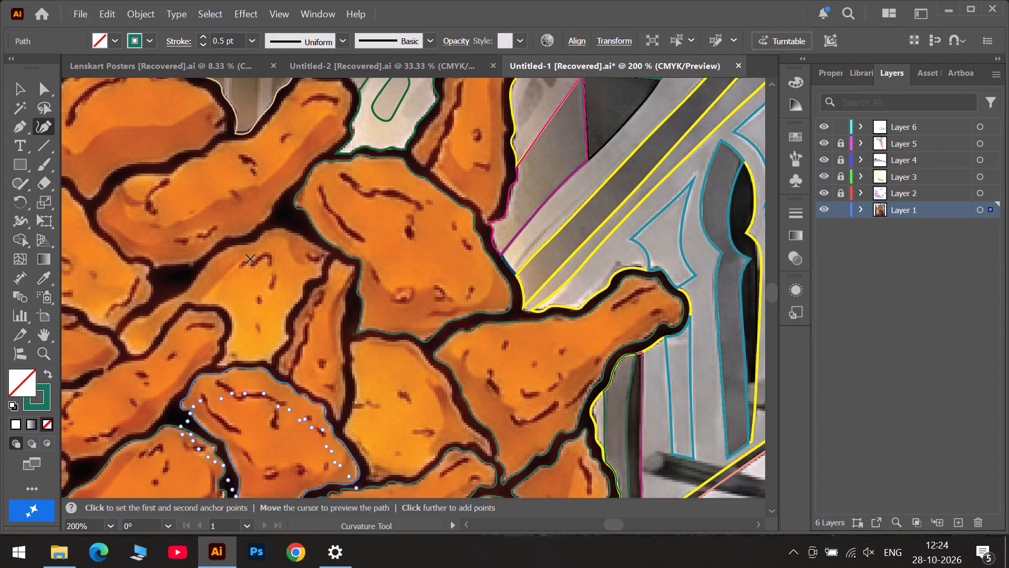
scroll(250, 259, up, 1)
scroll(292, 298, down, 5)
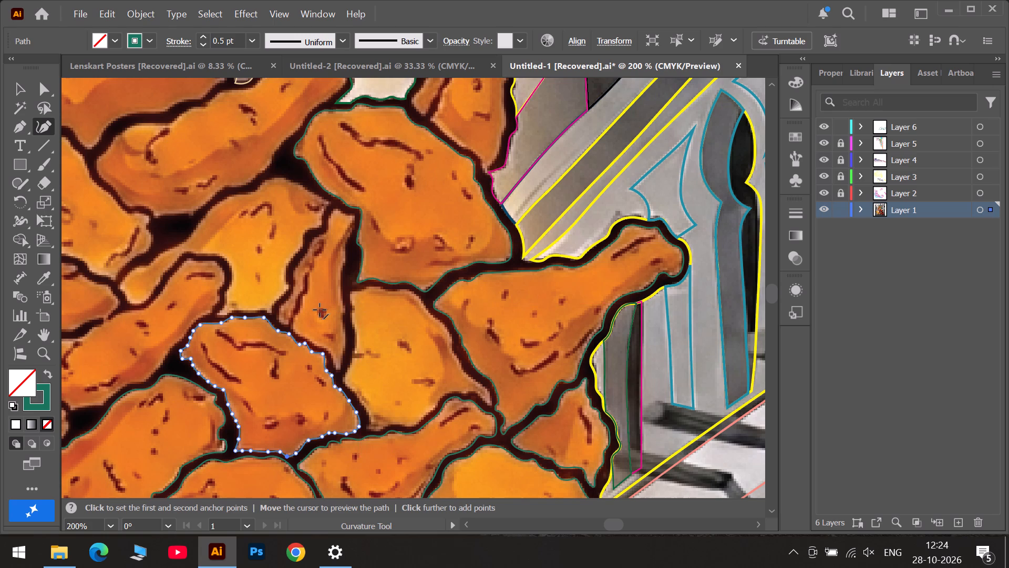
alt+scroll(320, 310, up, 2)
scroll(321, 269, up, 5)
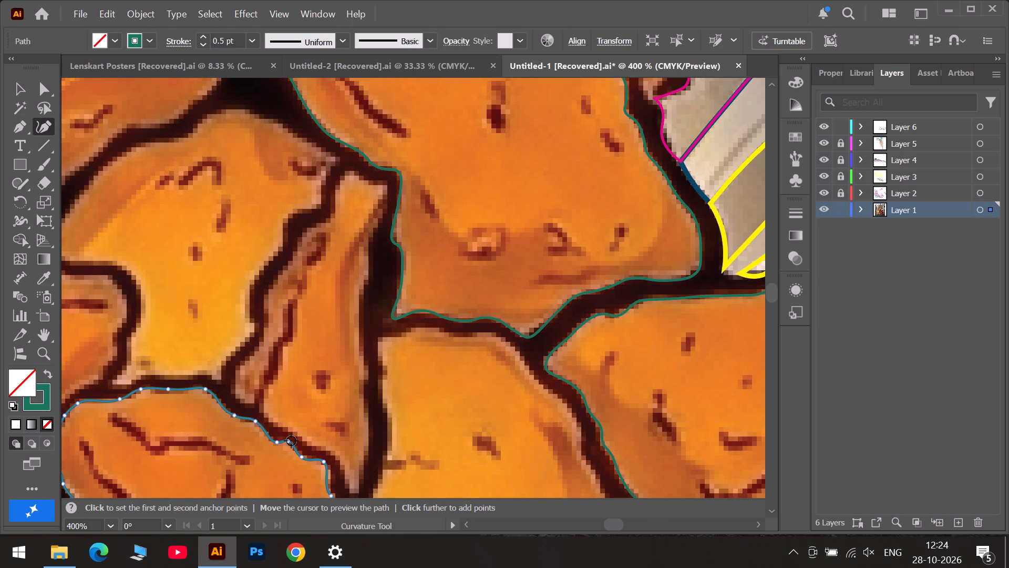
alt+scroll(293, 440, up, 2)
scroll(324, 442, down, 11)
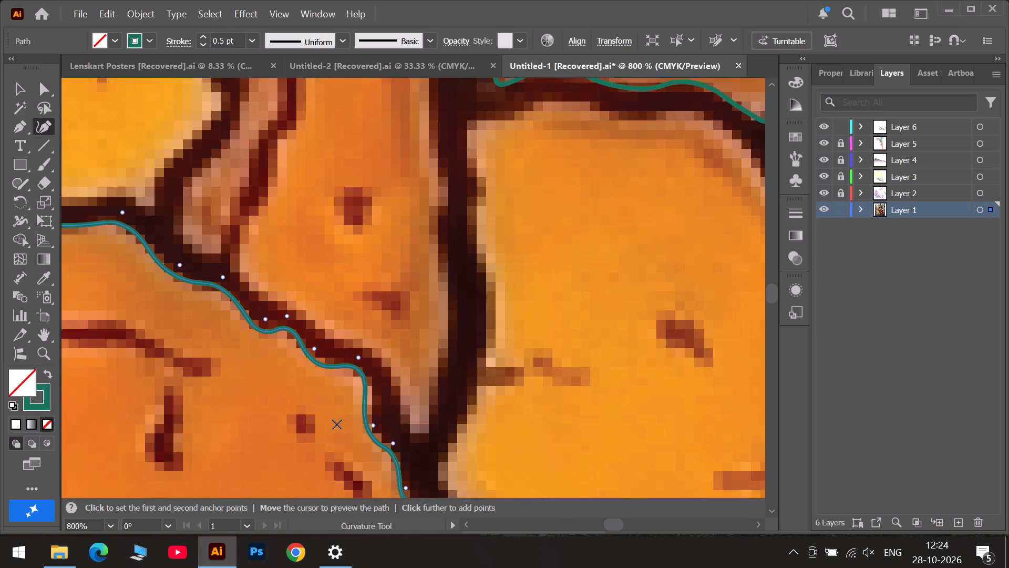
scroll(337, 424, down, 1)
drag(360, 334, 366, 343)
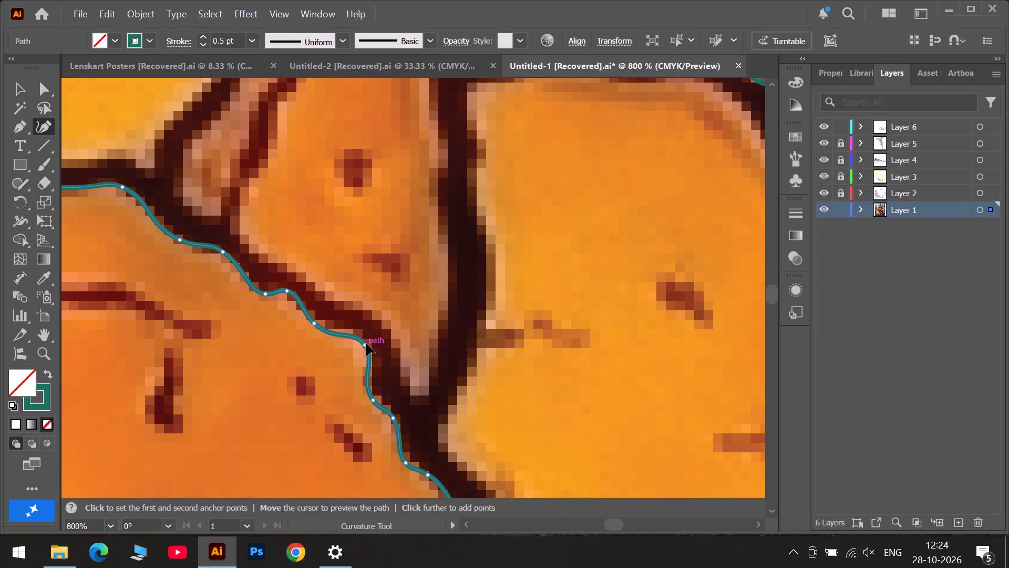
drag(366, 343, 366, 340)
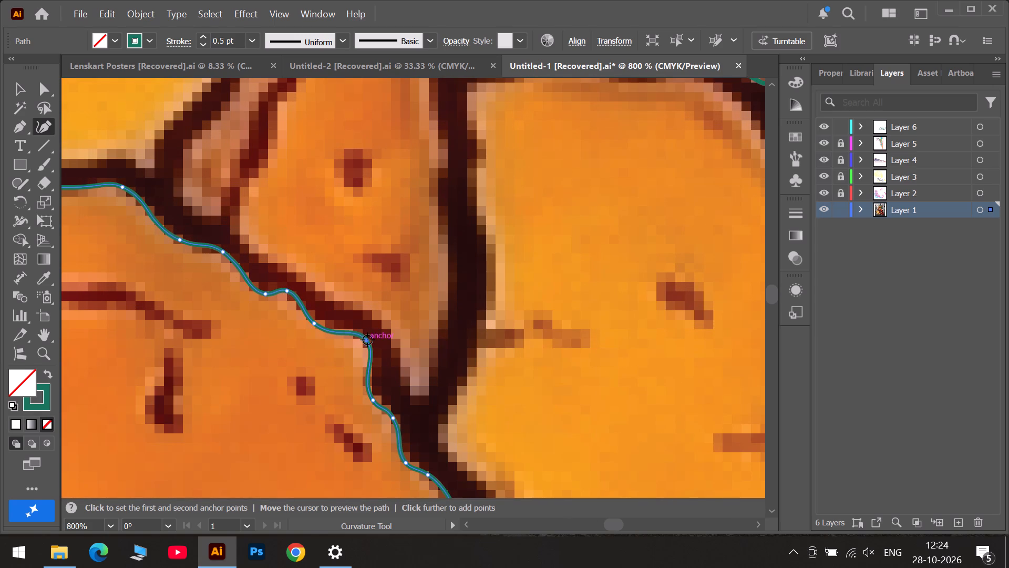
Start a new outline at the top of the narrow chicken piece and trace its left edge down past the first bend.
scroll(366, 323, up, 5)
scroll(356, 261, up, 7)
scroll(279, 212, up, 6)
scroll(320, 172, up, 7)
scroll(362, 174, up, 7)
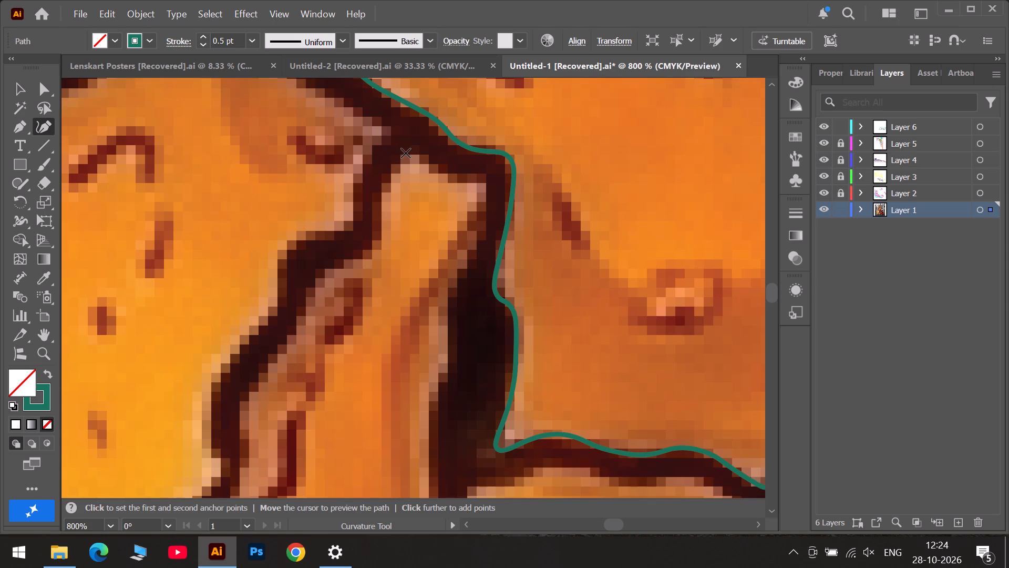
click(406, 153)
click(383, 184)
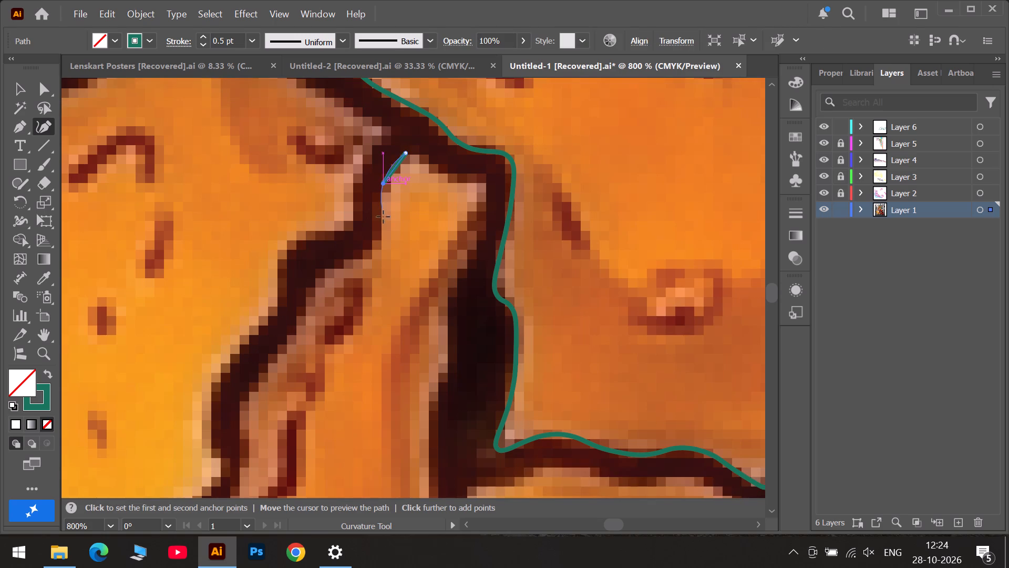
click(382, 232)
click(328, 273)
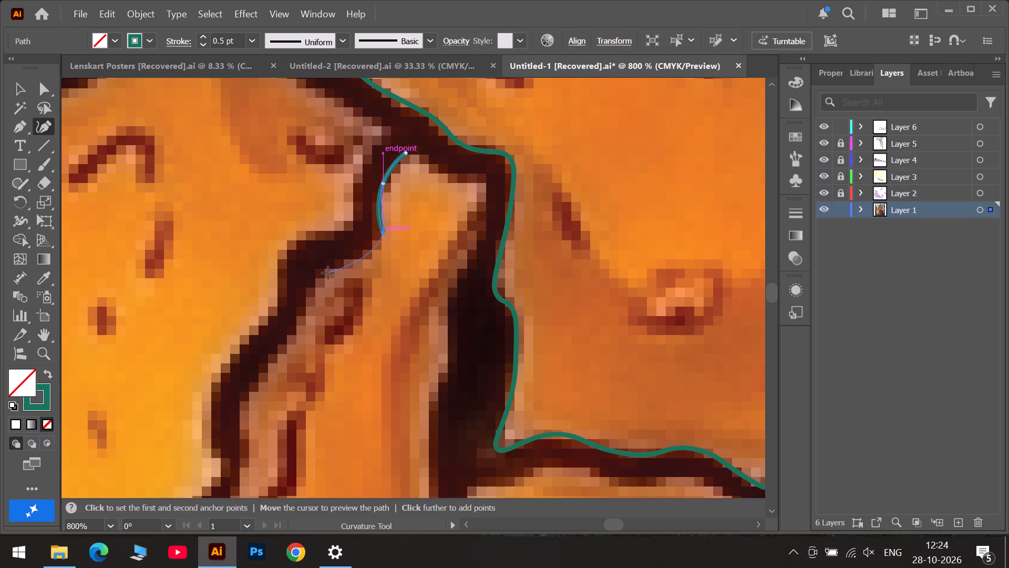
click(356, 262)
click(302, 322)
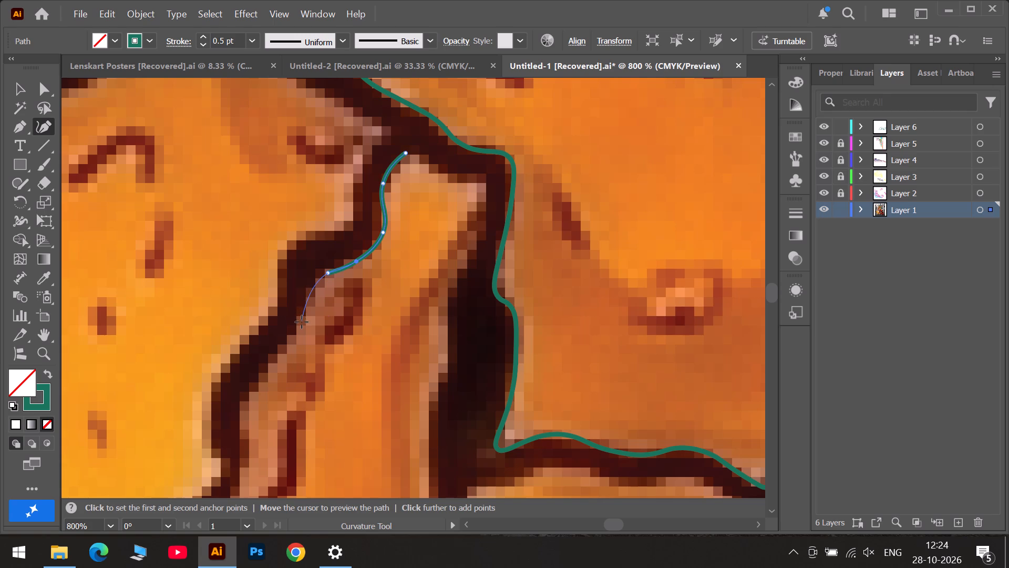
Extend the narrow piece's outline down its left edge to the inner bend, shifting and adding anchors to match the dark border.
scroll(303, 322, down, 6)
click(257, 308)
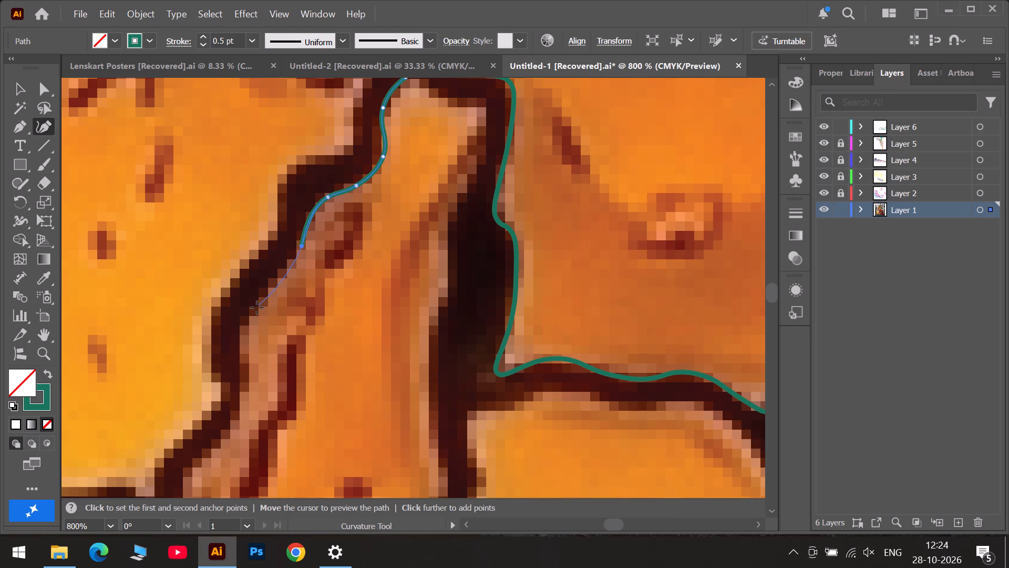
drag(301, 248, 291, 263)
scroll(273, 305, down, 4)
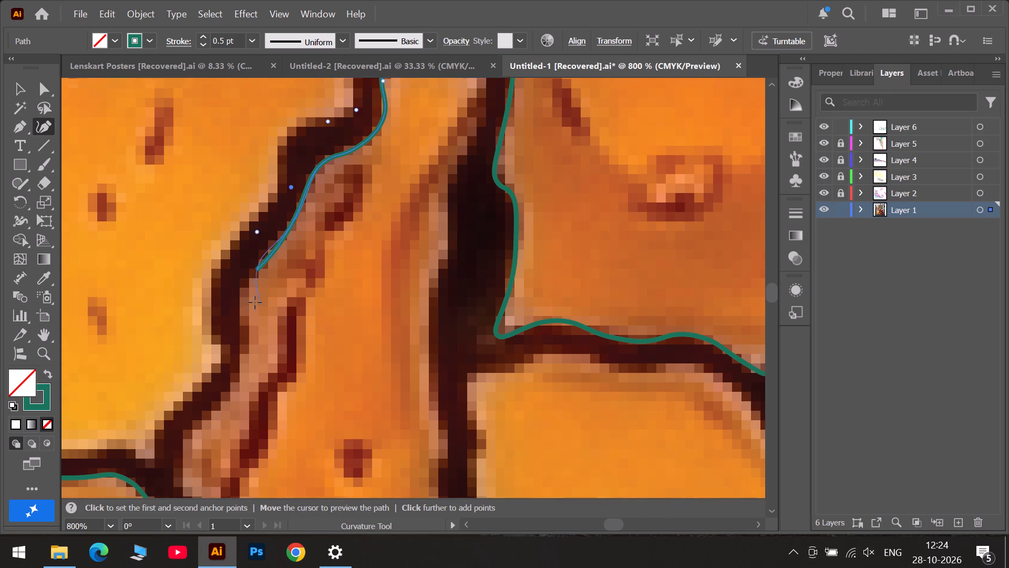
click(240, 329)
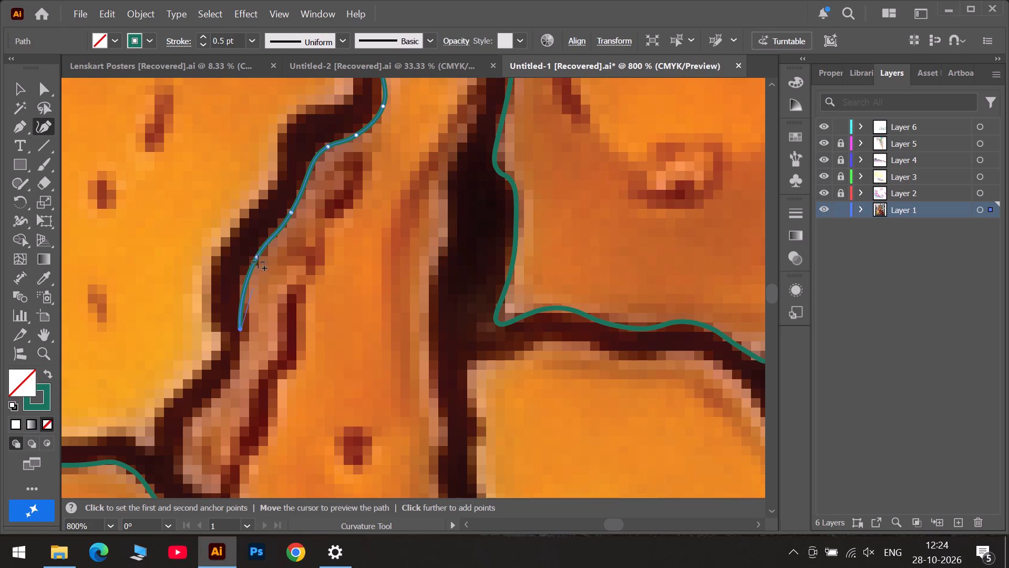
drag(255, 260, 246, 276)
drag(239, 328, 246, 324)
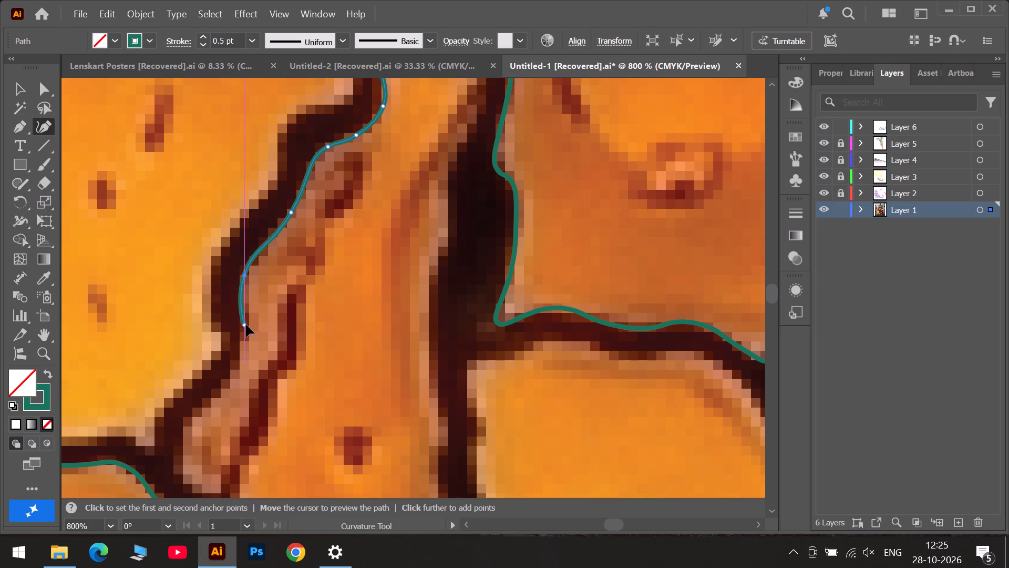
drag(246, 324, 249, 320)
scroll(233, 341, down, 3)
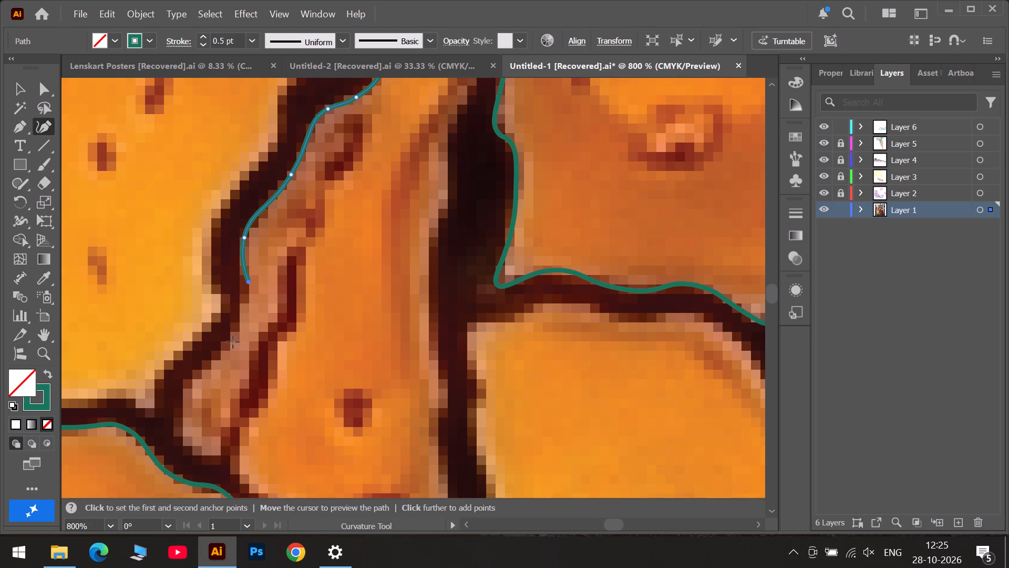
click(243, 263)
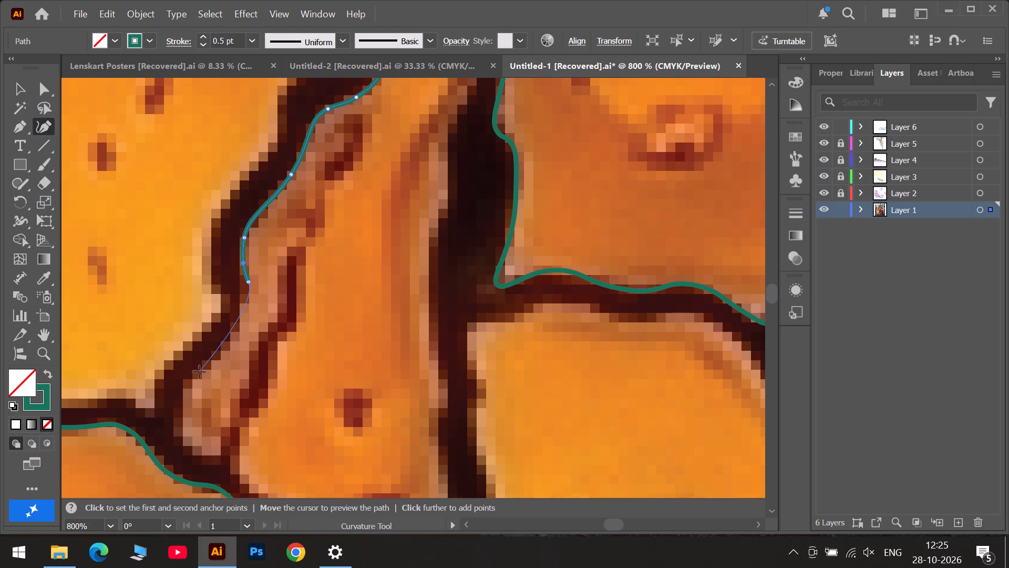
Trace the narrow piece's lower-left edge and around its lower-left corner, adjusting the curve at the inner bend above.
click(200, 373)
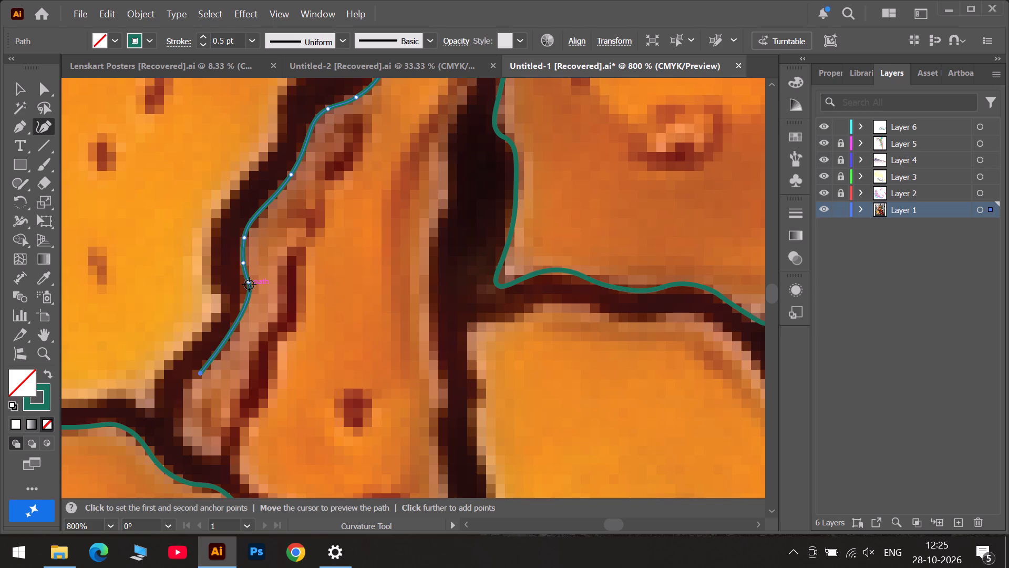
drag(249, 285, 244, 309)
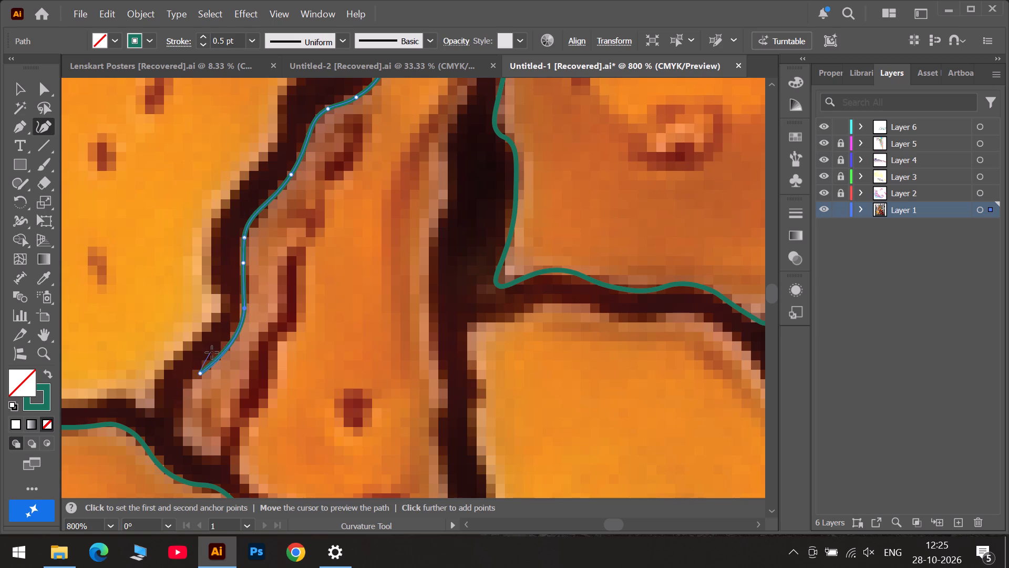
click(227, 348)
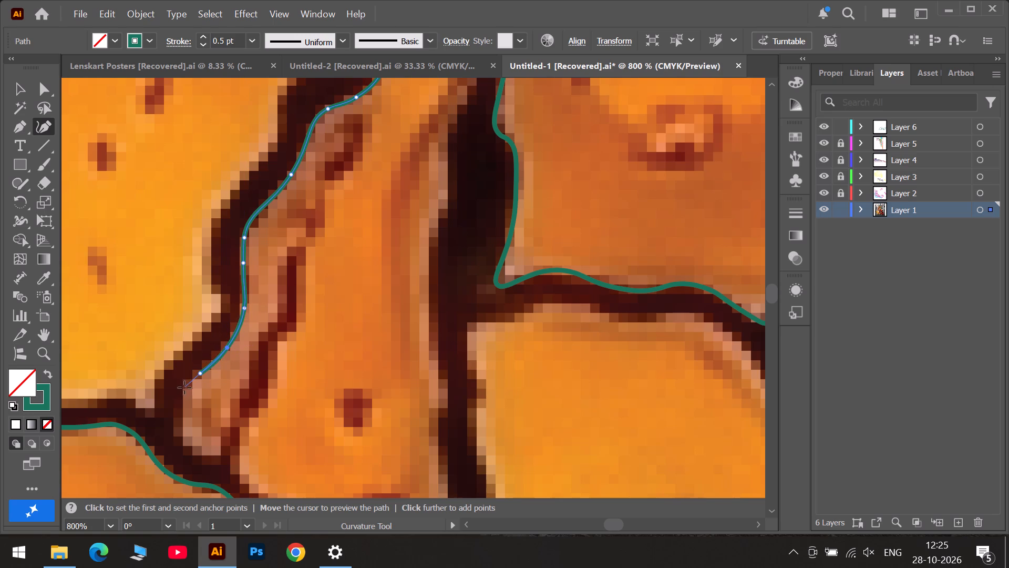
click(181, 390)
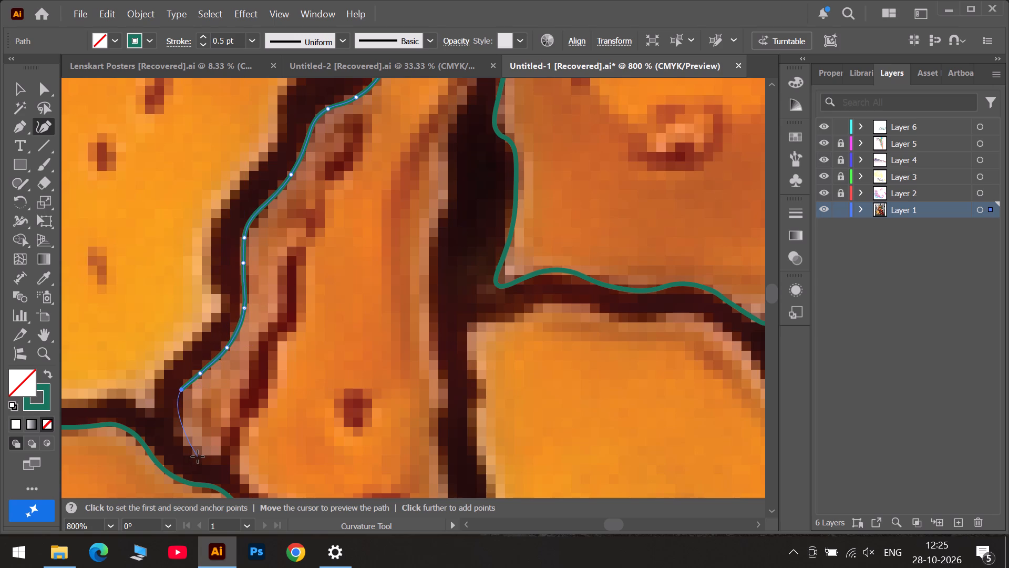
click(197, 457)
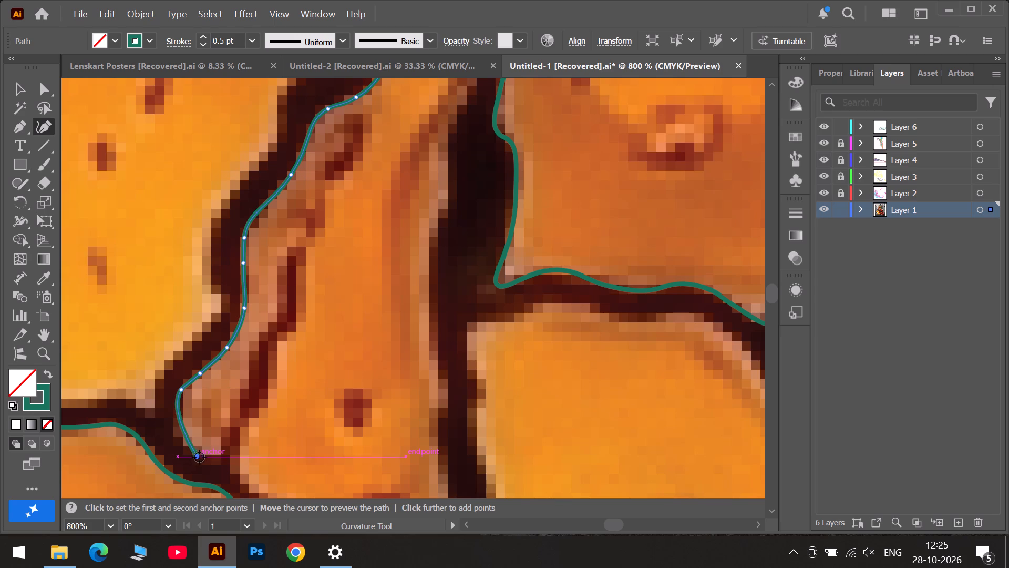
click(223, 449)
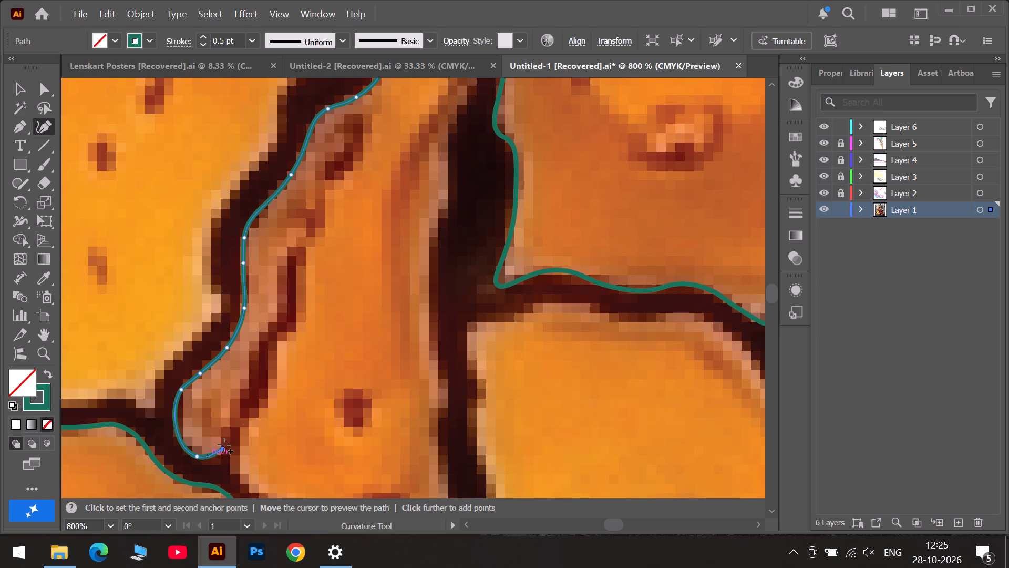
Extend the narrow piece's outline past its lower-left corner onto the bottom edge, shifting and adding anchors to smooth the corner.
scroll(247, 422, down, 6)
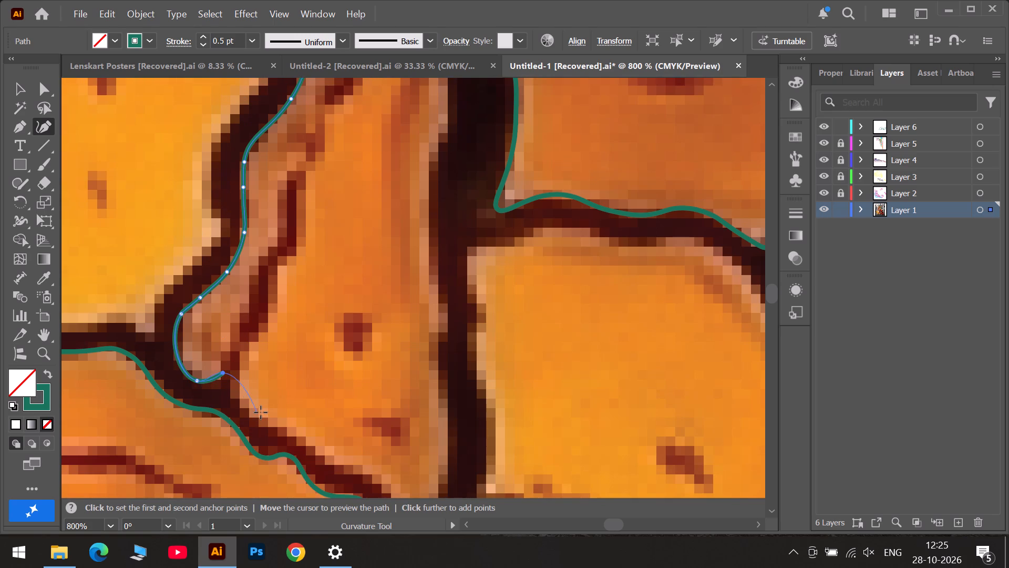
scroll(261, 412, down, 1)
click(241, 386)
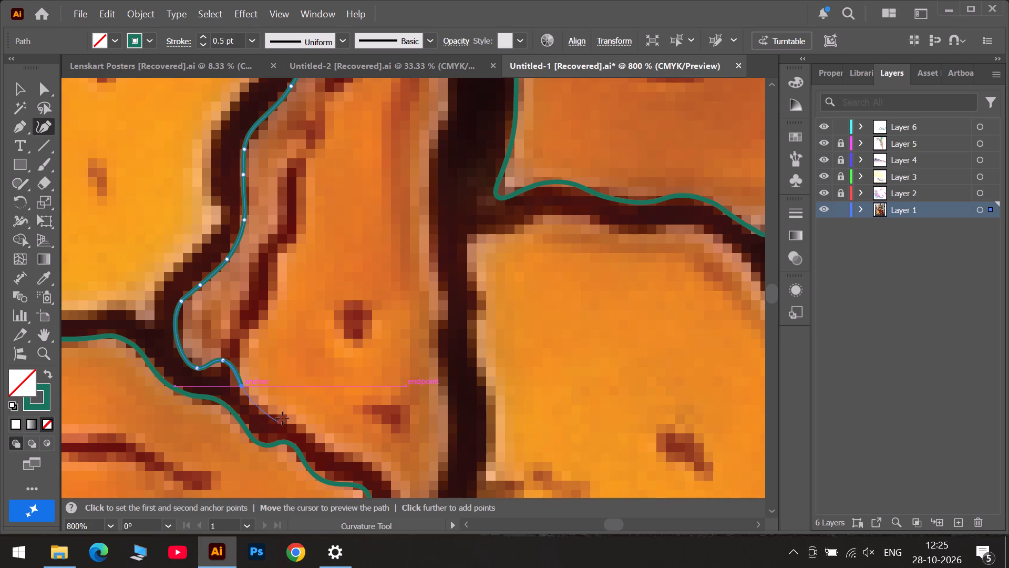
click(284, 413)
drag(241, 385, 251, 402)
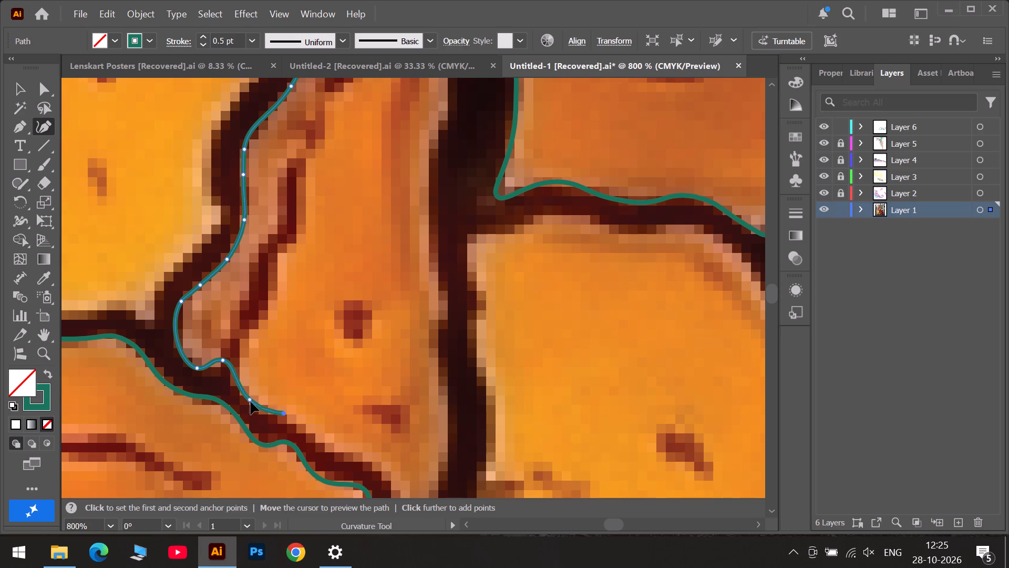
drag(251, 402, 252, 406)
drag(223, 362, 226, 370)
click(179, 341)
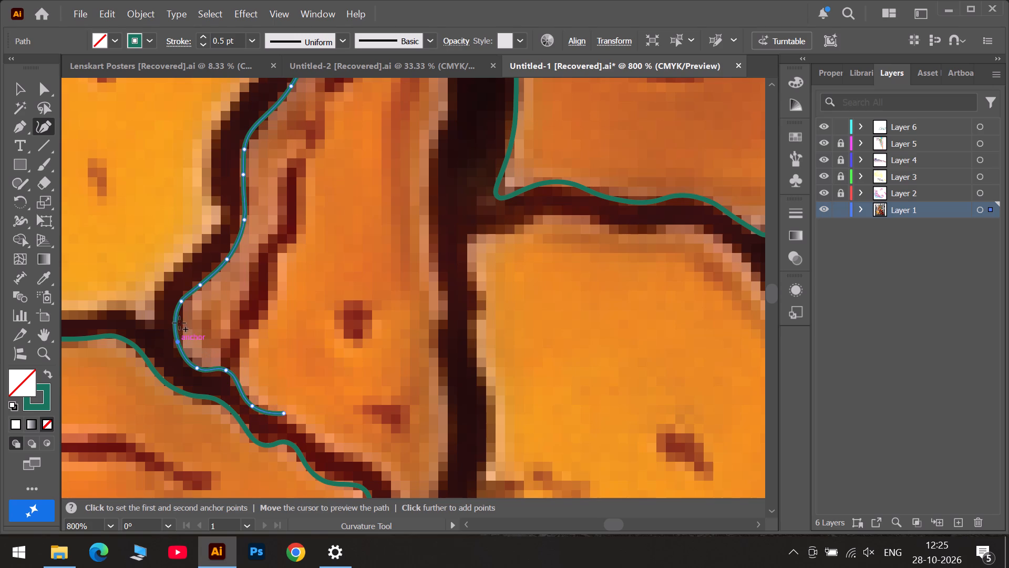
click(184, 301)
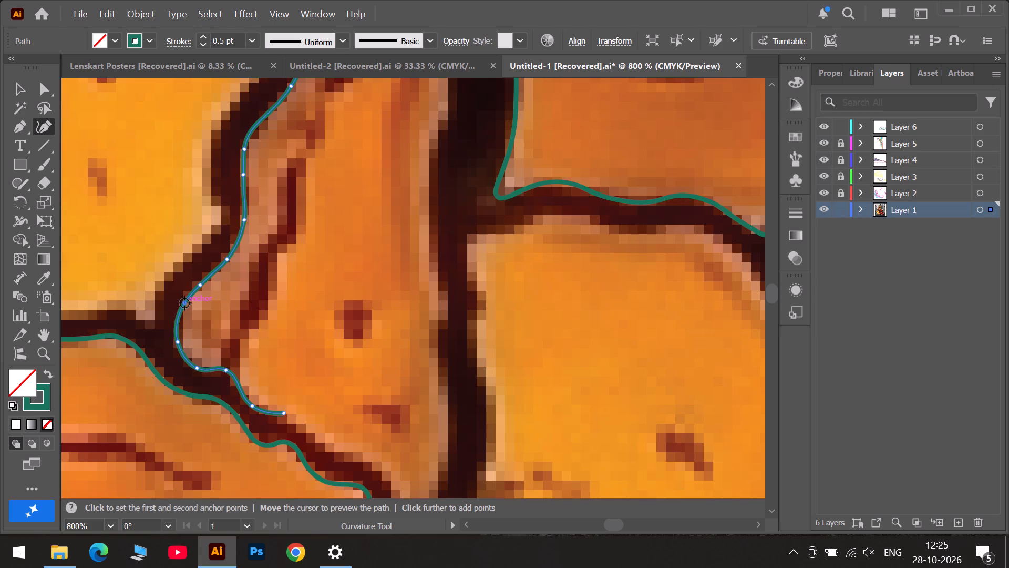
Trace the narrow piece's diagonal lower edge down toward its bottom tip, adjusting anchors along the way to match the dark border.
click(307, 428)
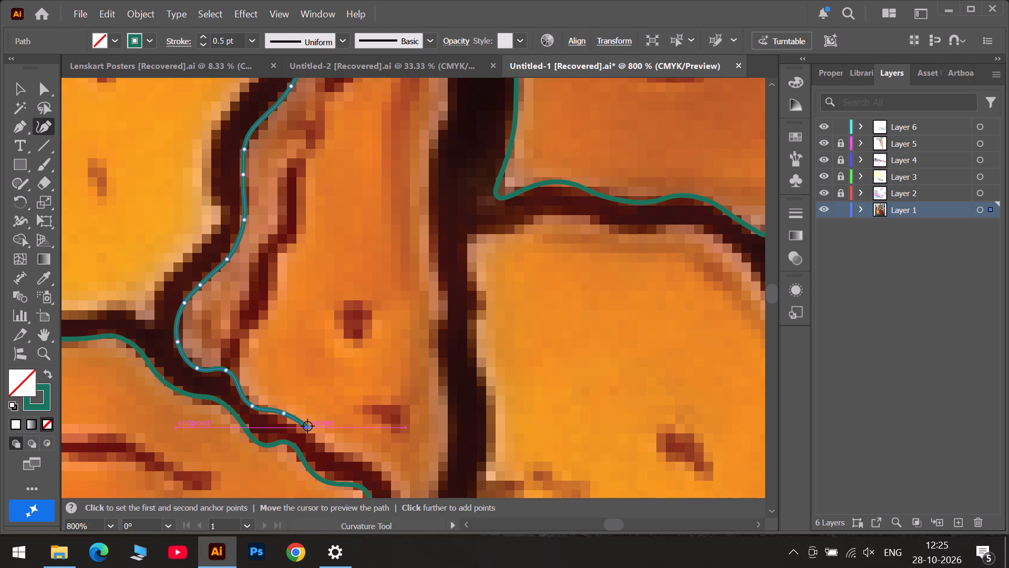
click(327, 449)
click(354, 452)
scroll(320, 428, down, 5)
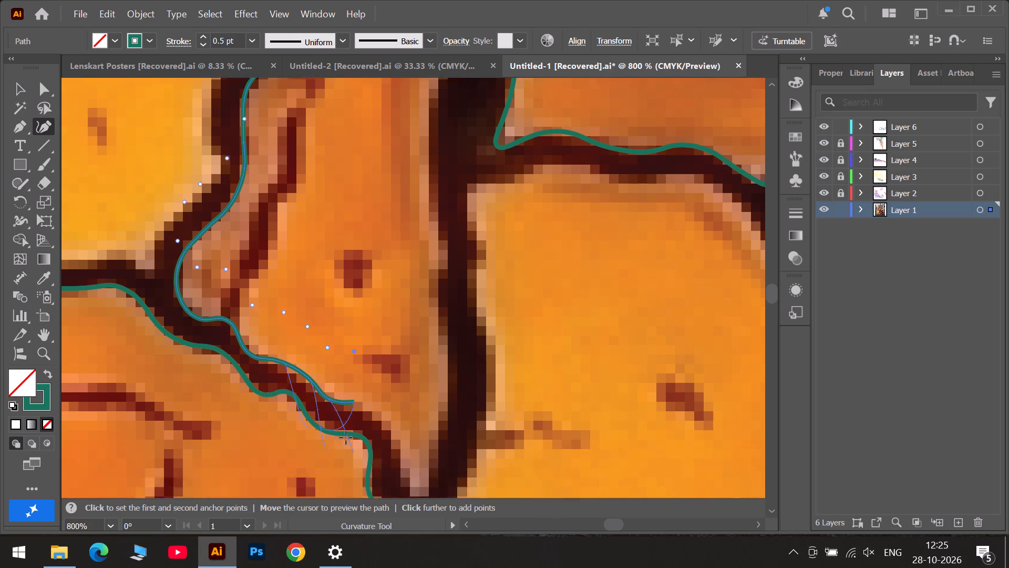
scroll(346, 438, down, 1)
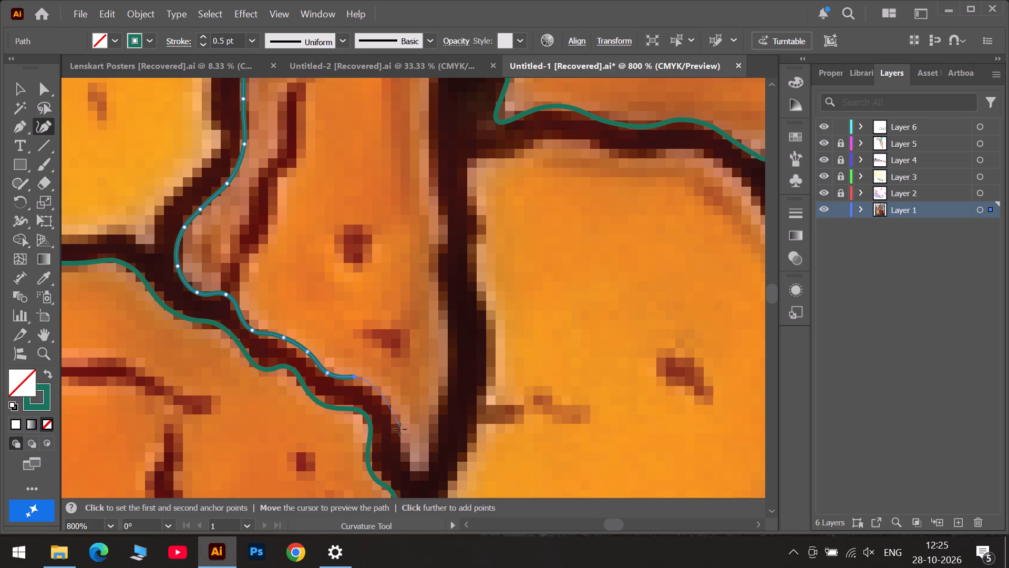
click(400, 429)
drag(353, 377, 366, 384)
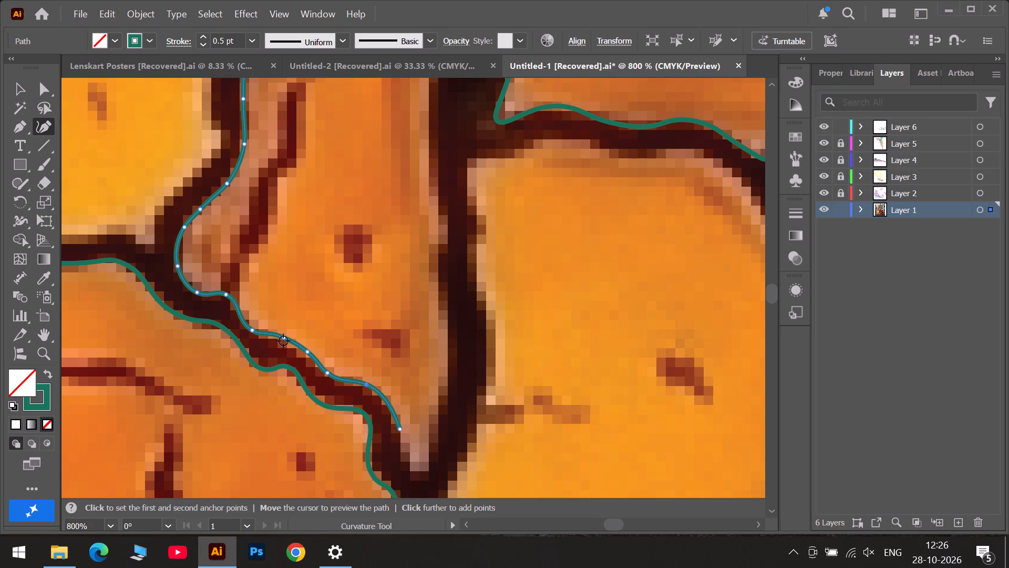
click(283, 339)
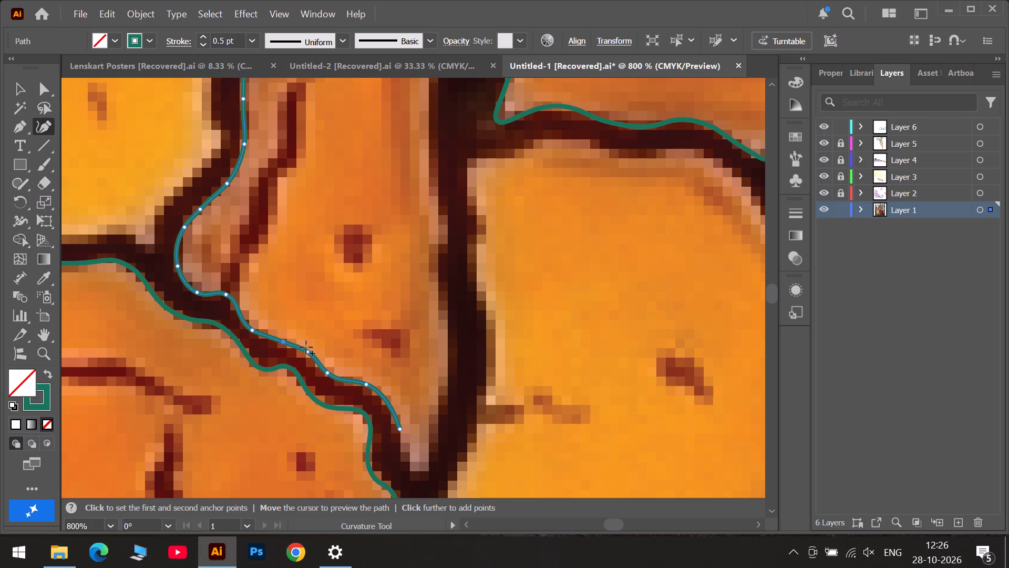
click(307, 351)
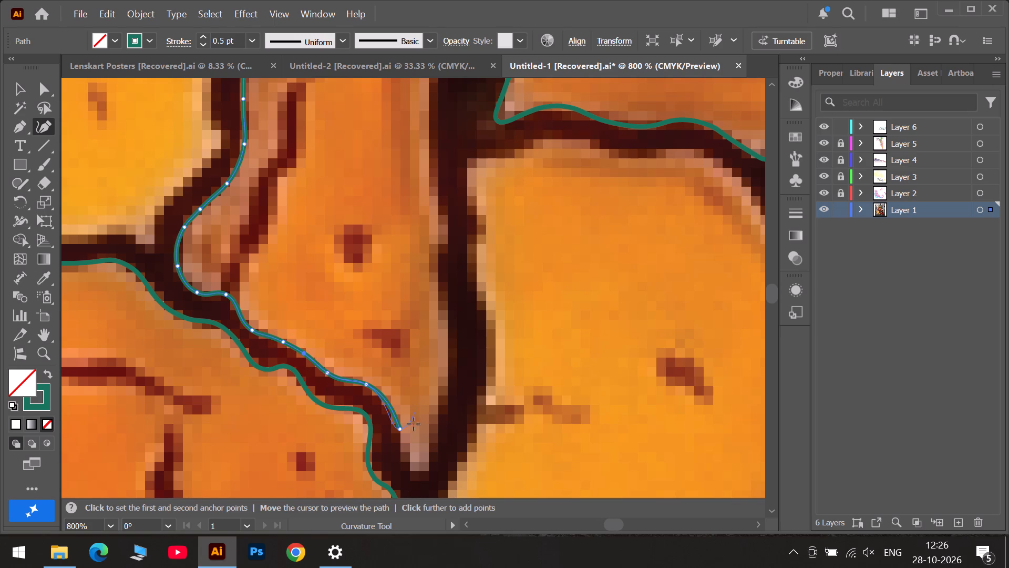
Trace the outline around the narrow piece's pointed bottom tip and up the lower part of its right edge.
click(403, 459)
click(427, 475)
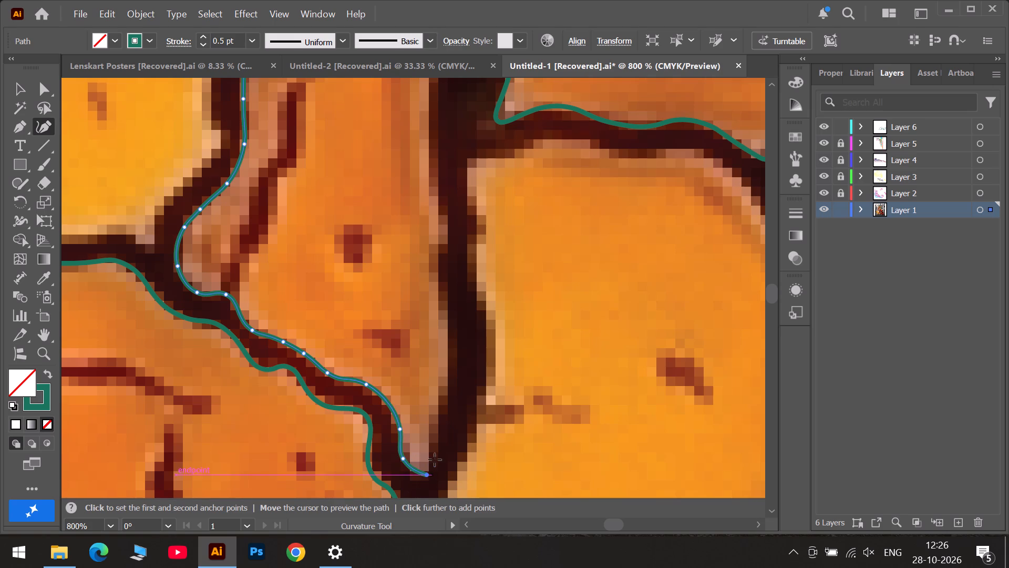
click(434, 431)
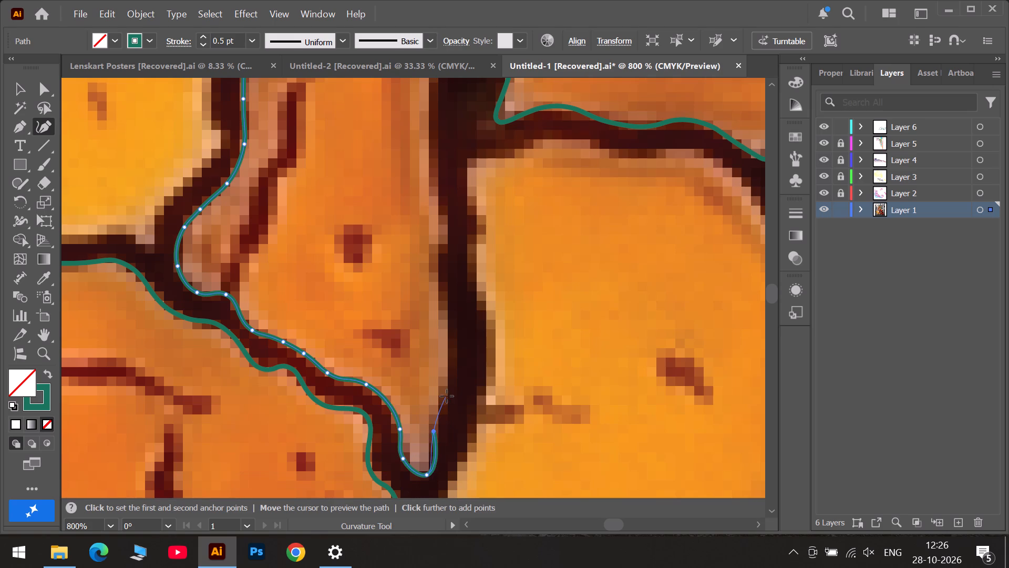
click(447, 396)
click(439, 286)
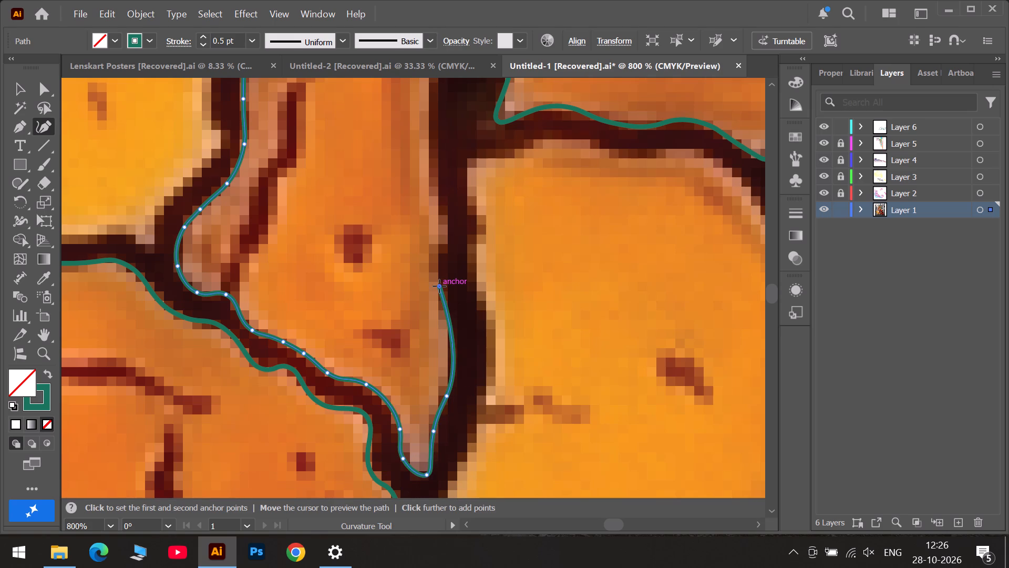
Continue the outline up the narrow piece's right edge, past the dark junction, to the wide dark gap.
scroll(438, 287, up, 5)
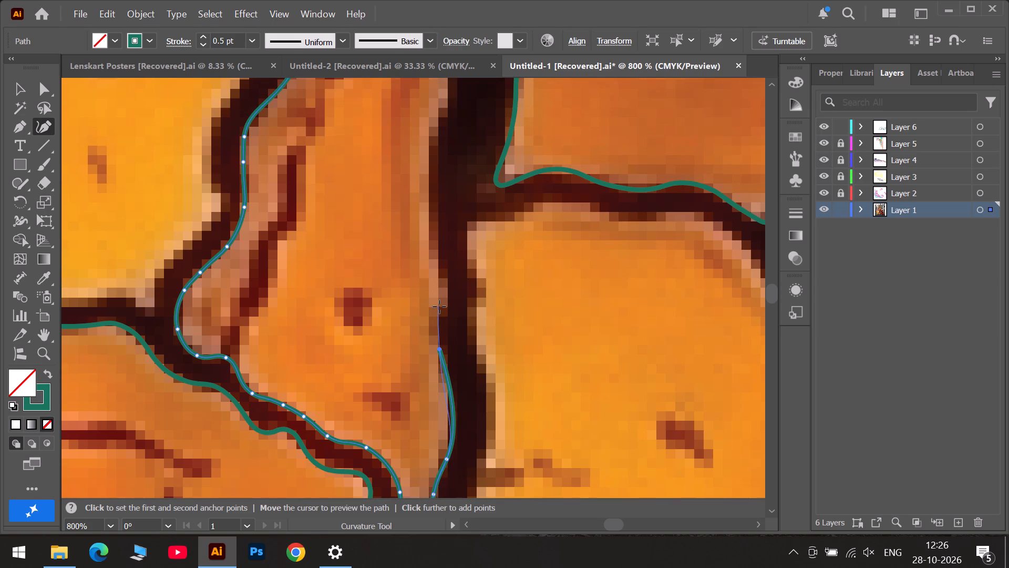
click(439, 307)
click(438, 271)
scroll(418, 236, up, 6)
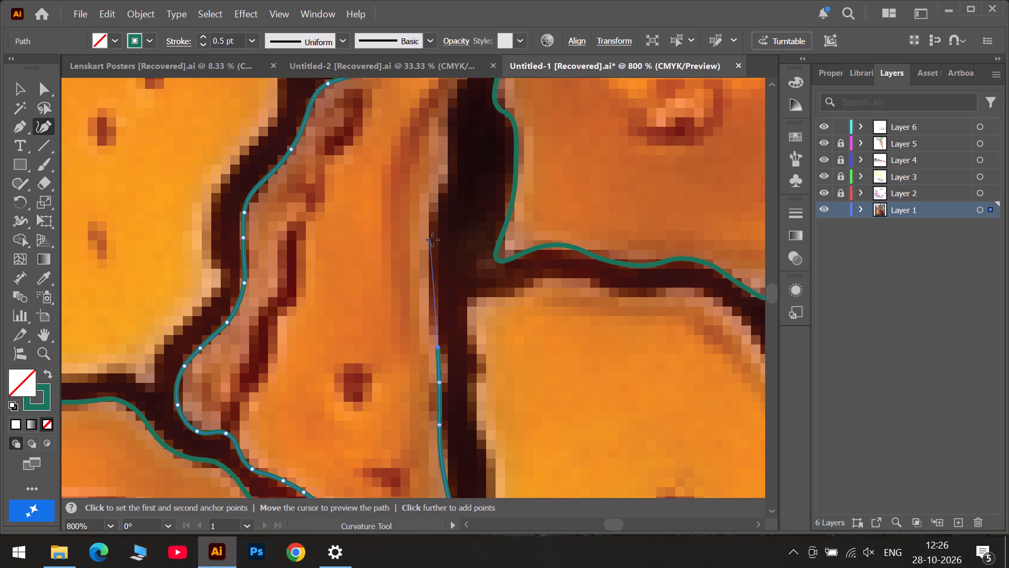
click(428, 241)
click(455, 176)
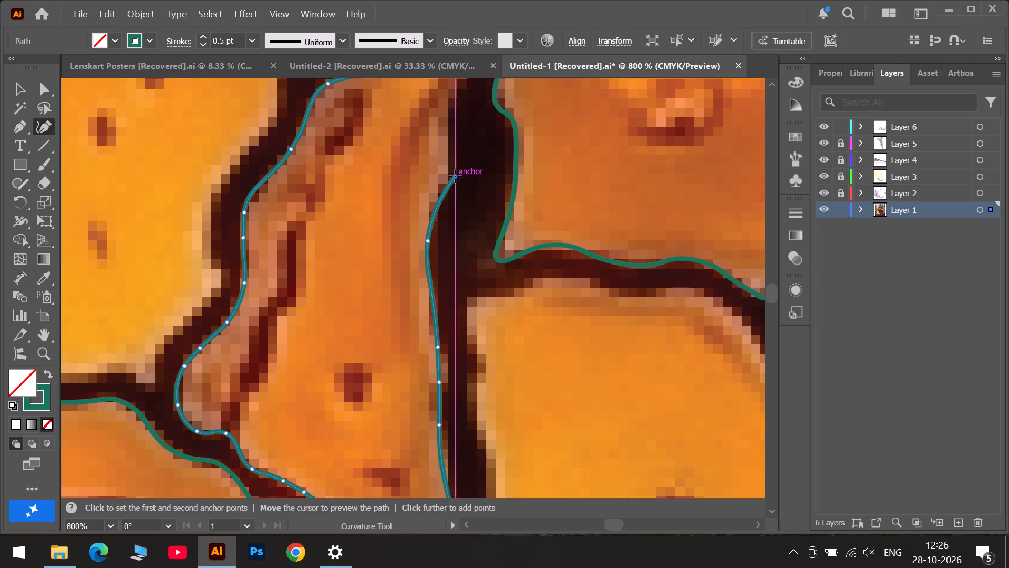
scroll(455, 176, up, 6)
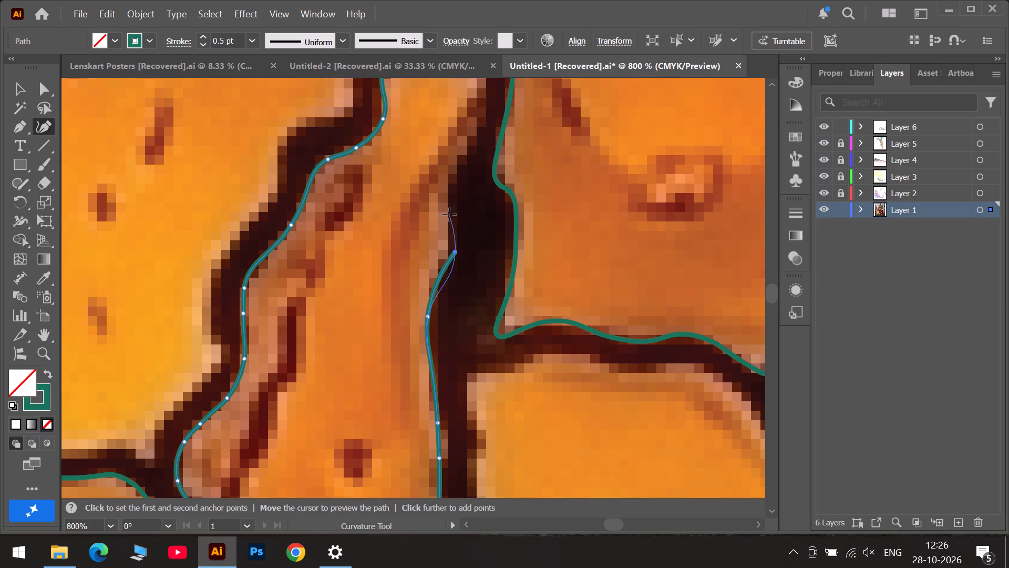
click(449, 215)
Trace the upper-right edge and top of the narrow piece and close the outline at its starting anchor.
scroll(454, 199, up, 5)
click(471, 211)
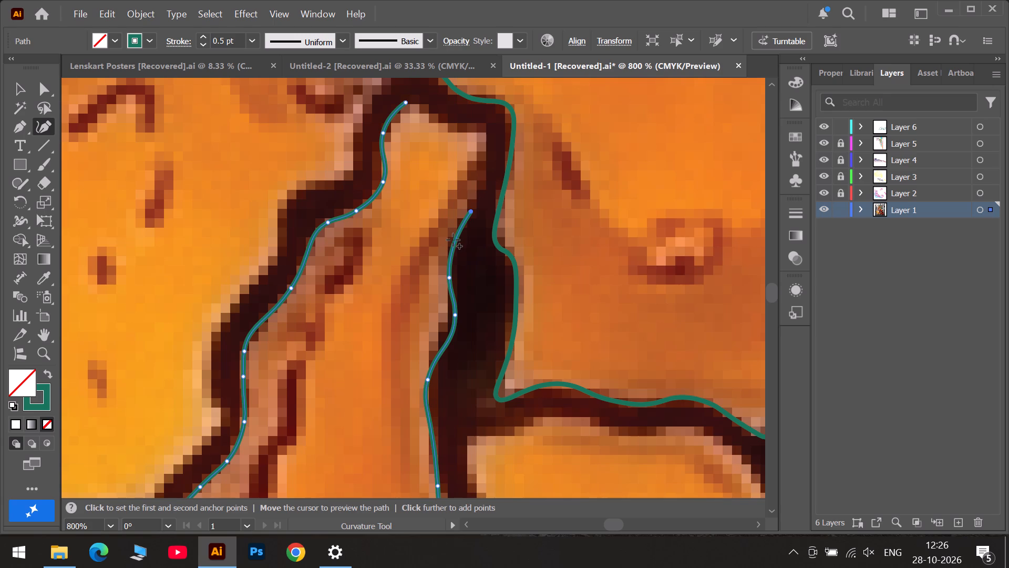
click(453, 240)
click(482, 191)
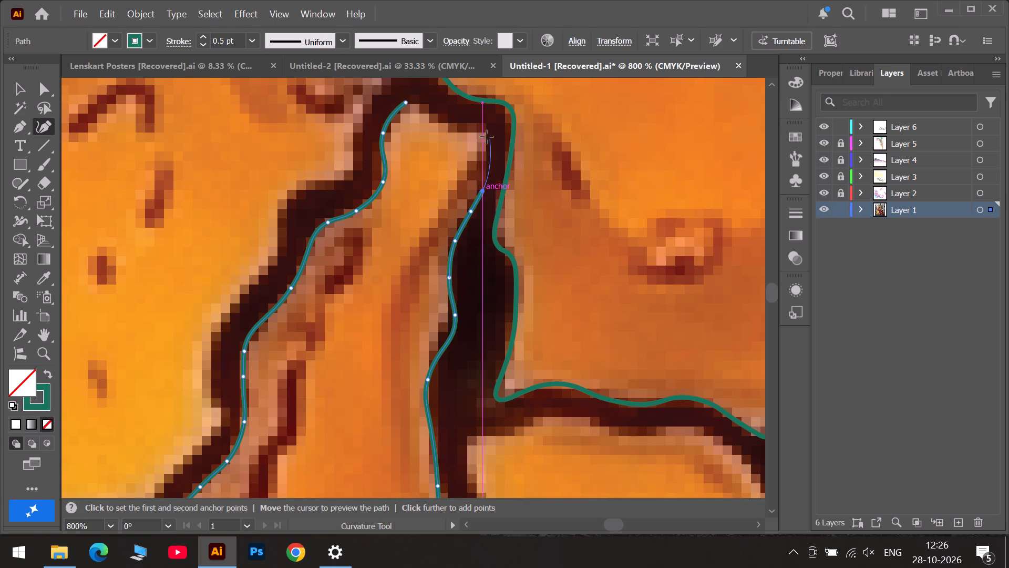
click(486, 127)
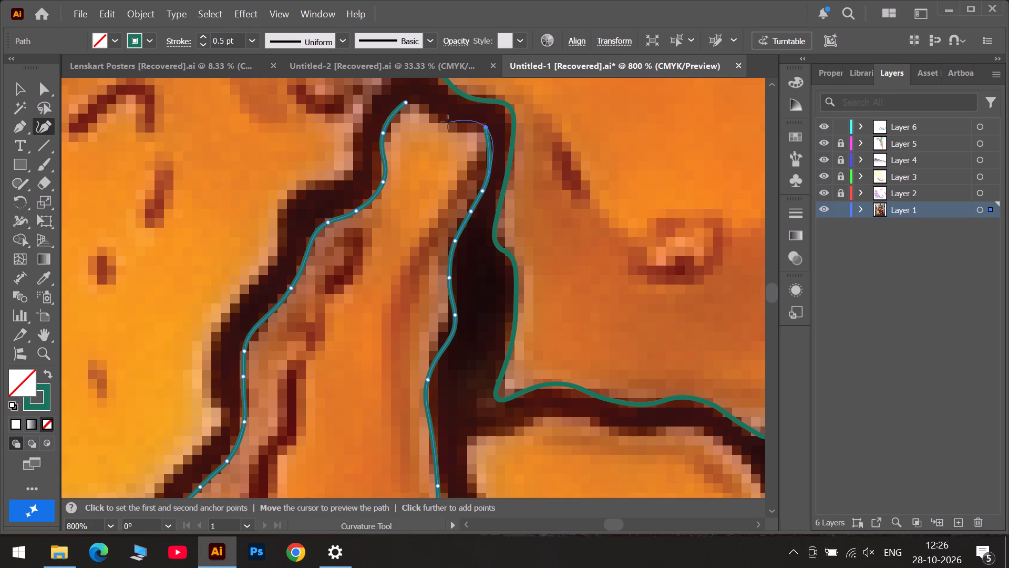
click(453, 127)
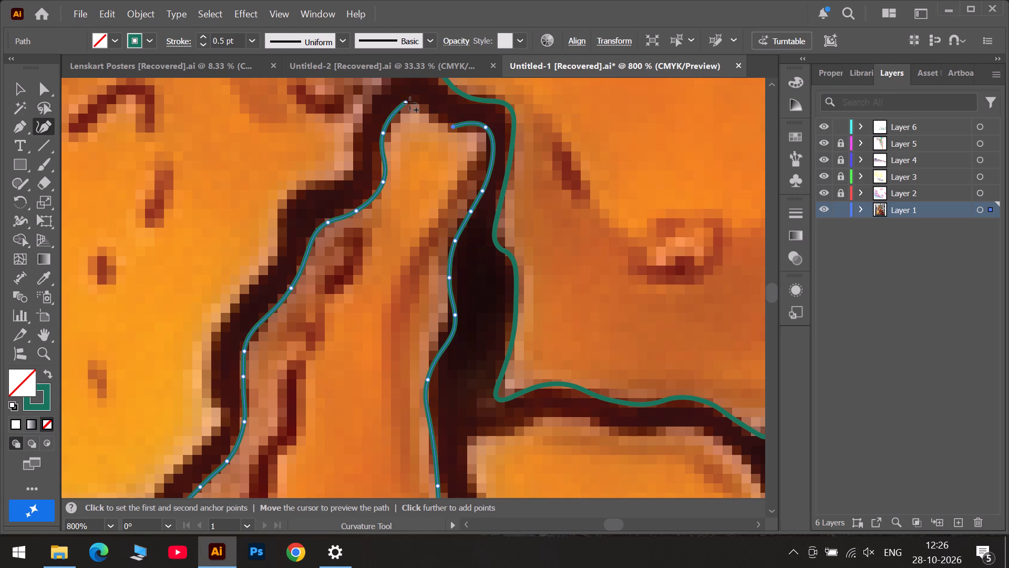
click(425, 106)
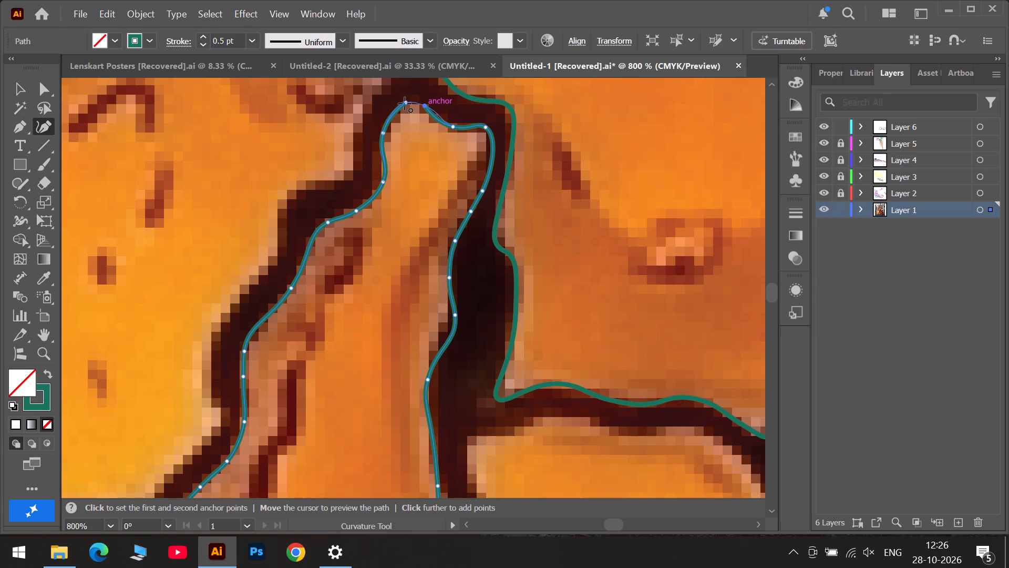
click(405, 104)
Reshape the top of the closed outline by shifting its peak, upper-right corner and upper right-edge anchors.
drag(423, 105, 418, 99)
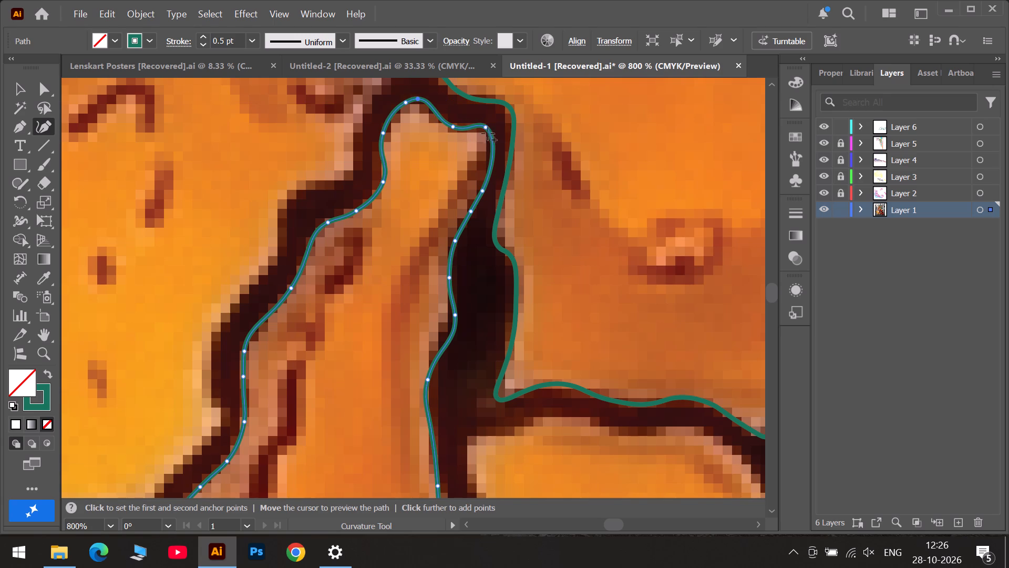
drag(486, 128, 480, 128)
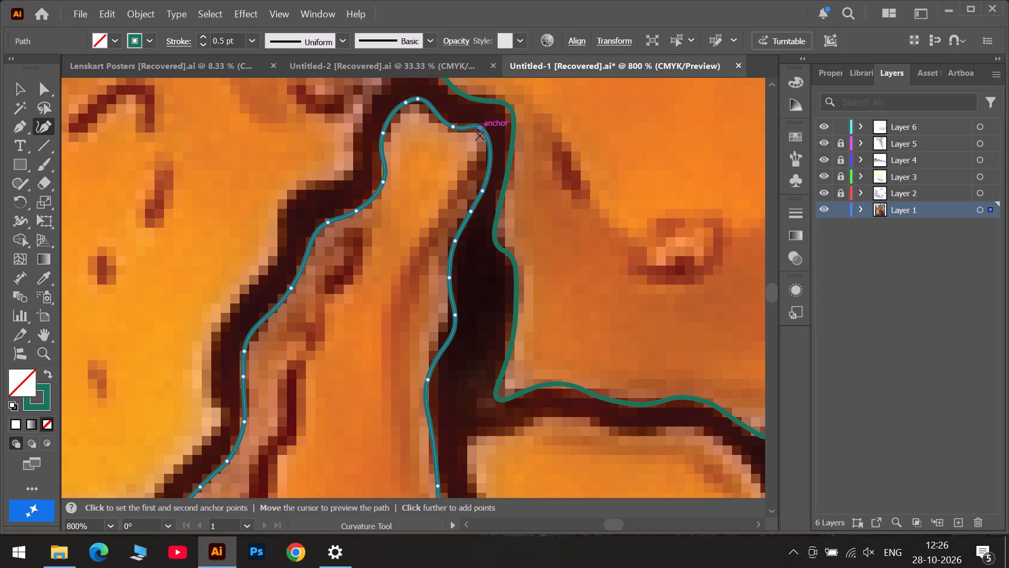
drag(484, 191, 484, 182)
drag(484, 182, 485, 175)
Move the two right-edge anchors beside the wide dark gap to straighten the curve along the border.
scroll(464, 264, down, 5)
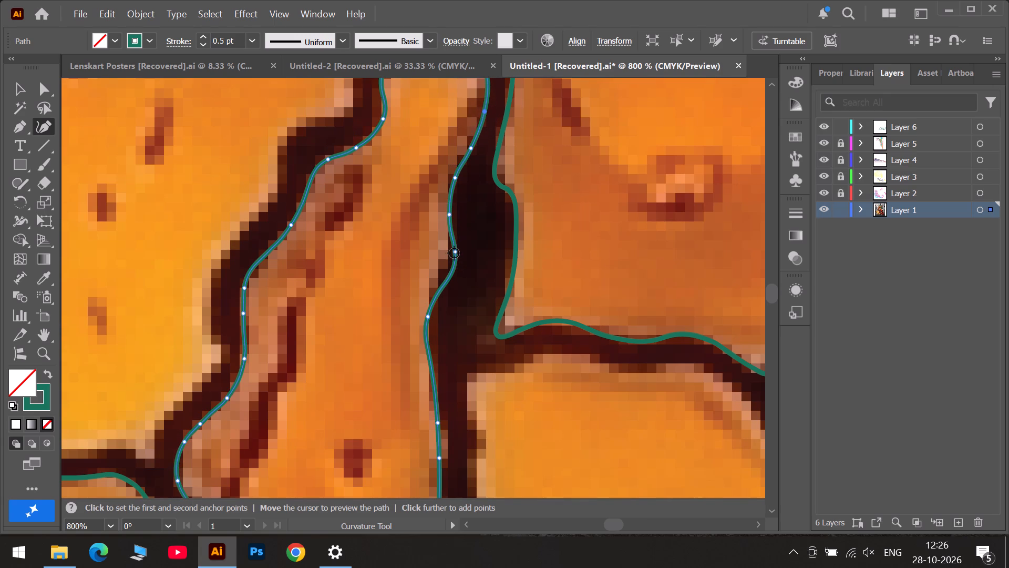
drag(455, 253, 449, 255)
drag(429, 316, 429, 309)
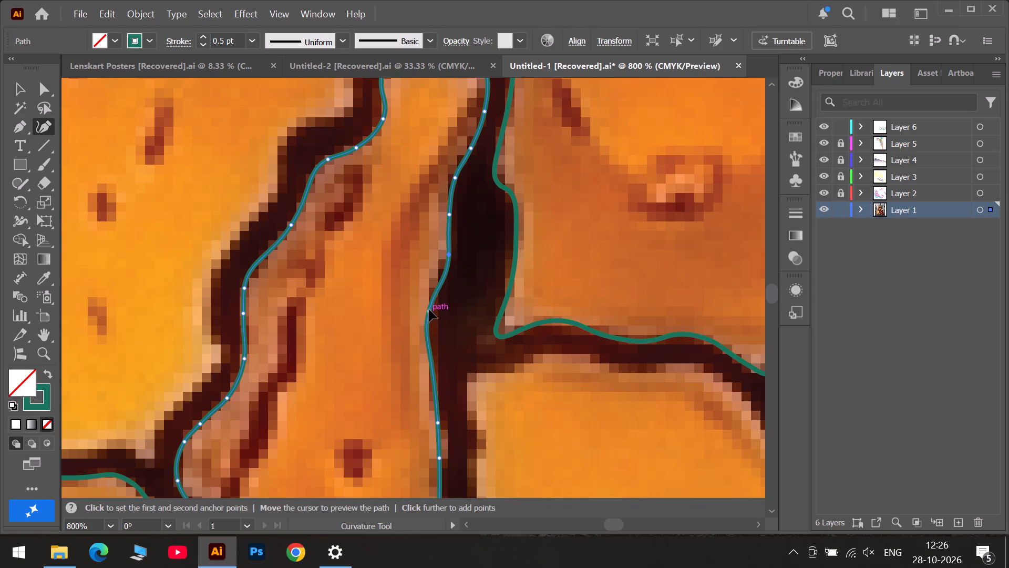
drag(429, 309, 435, 292)
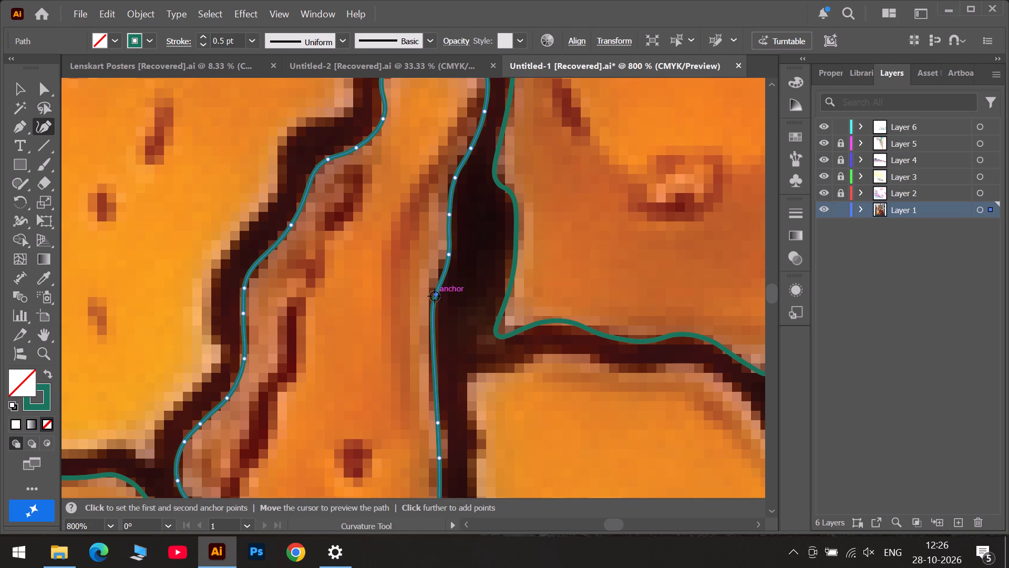
Refine the narrow piece's right edge below the dark junction by adding and shifting anchors to follow the dark border.
scroll(435, 299, up, 6)
scroll(435, 299, down, 17)
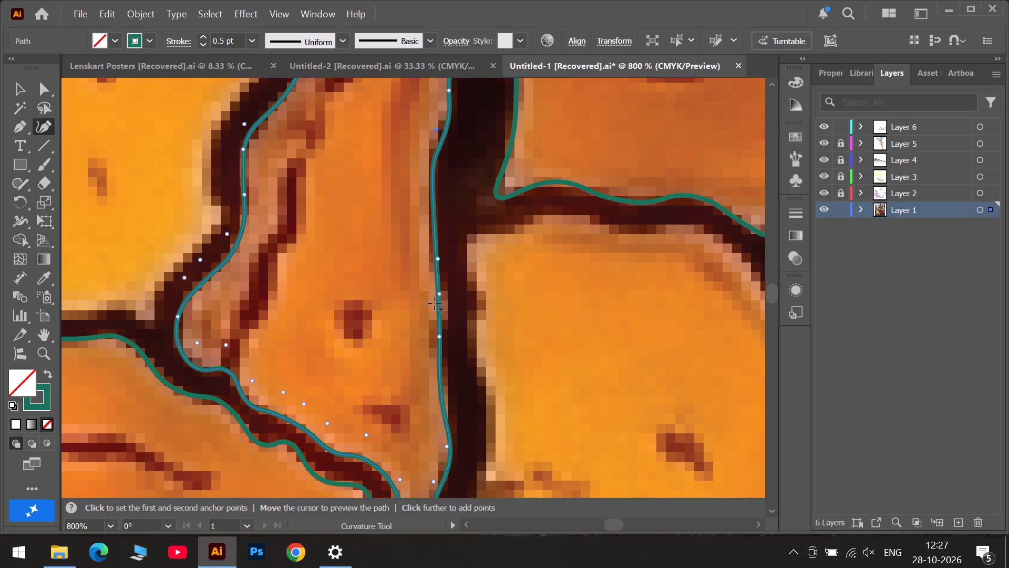
drag(440, 322, 448, 323)
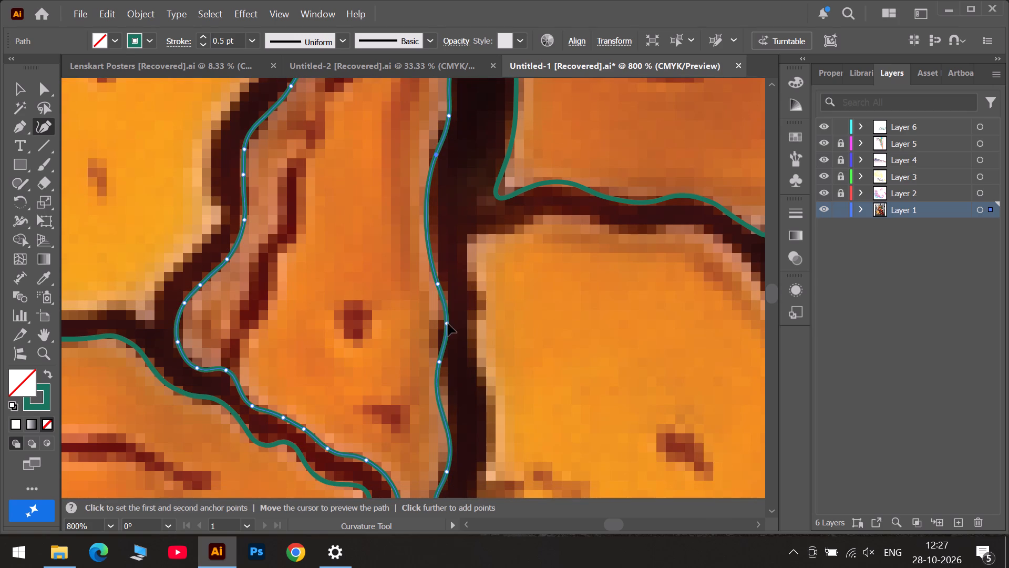
drag(448, 323, 448, 323)
drag(438, 287, 438, 273)
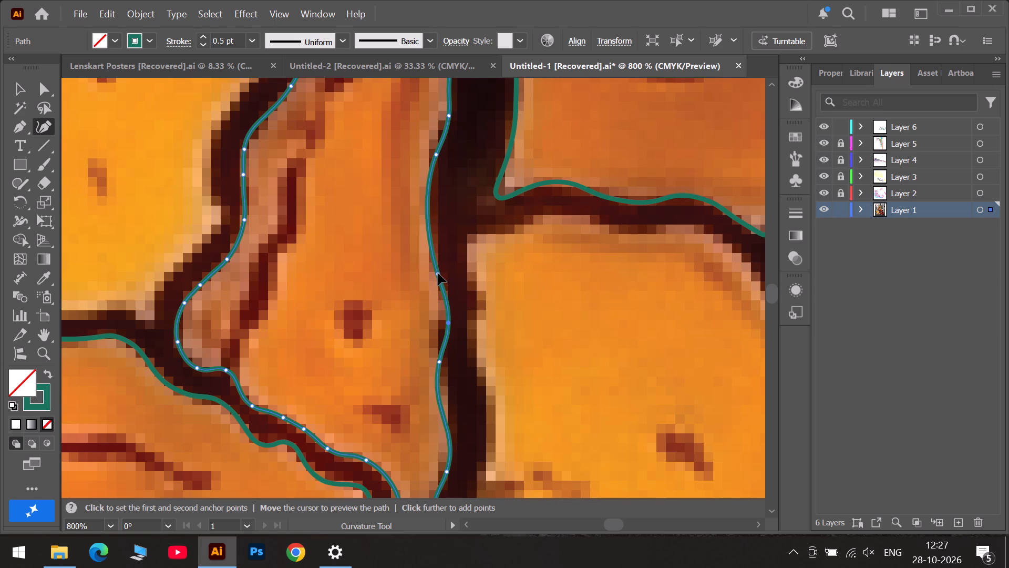
drag(438, 273, 438, 272)
drag(427, 222, 431, 230)
scroll(431, 267, down, 7)
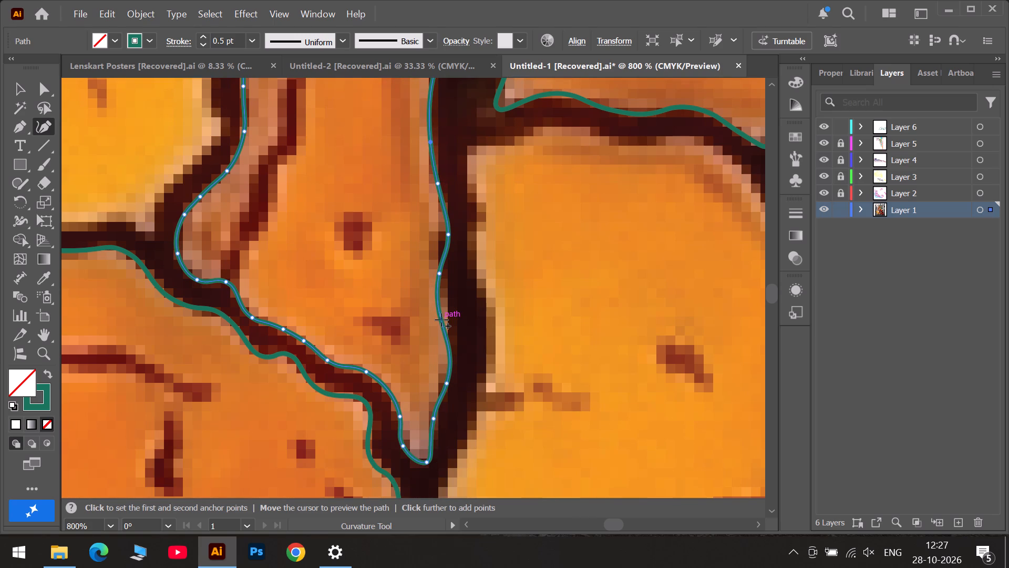
drag(441, 320, 449, 316)
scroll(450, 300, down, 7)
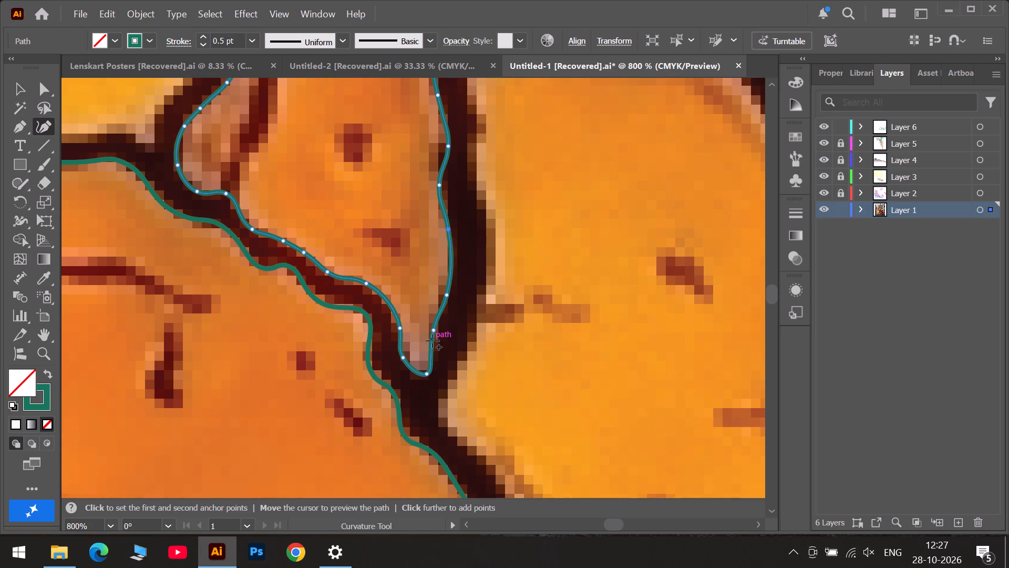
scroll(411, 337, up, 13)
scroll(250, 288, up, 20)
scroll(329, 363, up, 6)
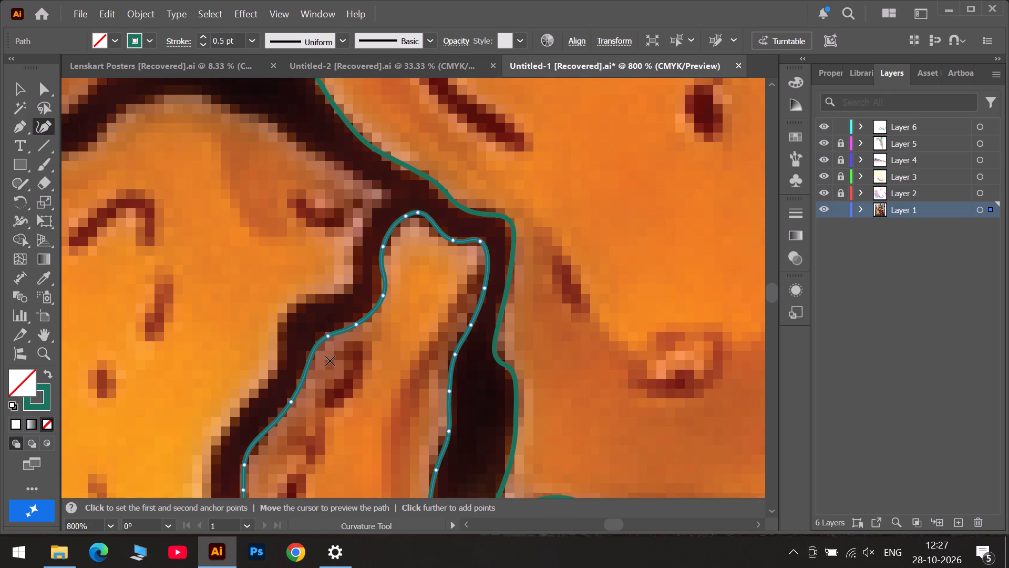
Start a new Curvature outline on the large yellow piece beside the narrow one, tracing around its pointed lower-left corner.
alt+scroll(330, 361, down, 3)
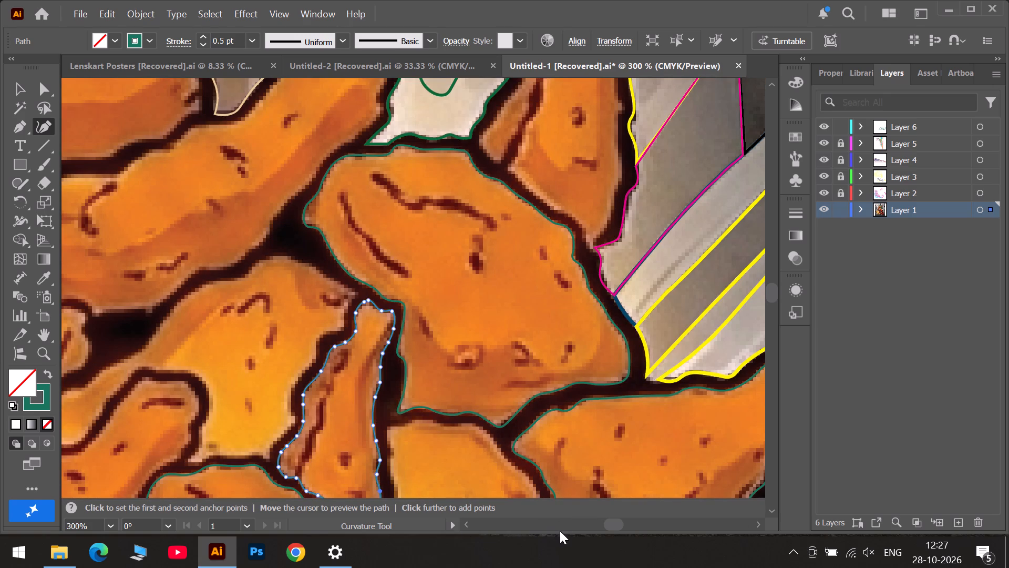
click(560, 531)
alt+scroll(232, 421, up, 3)
scroll(232, 421, down, 6)
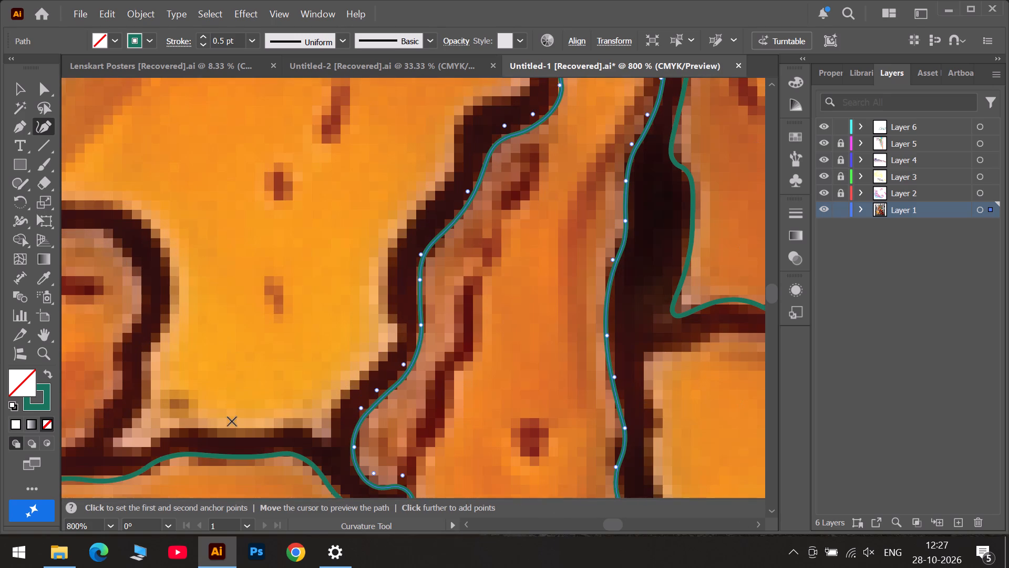
click(140, 405)
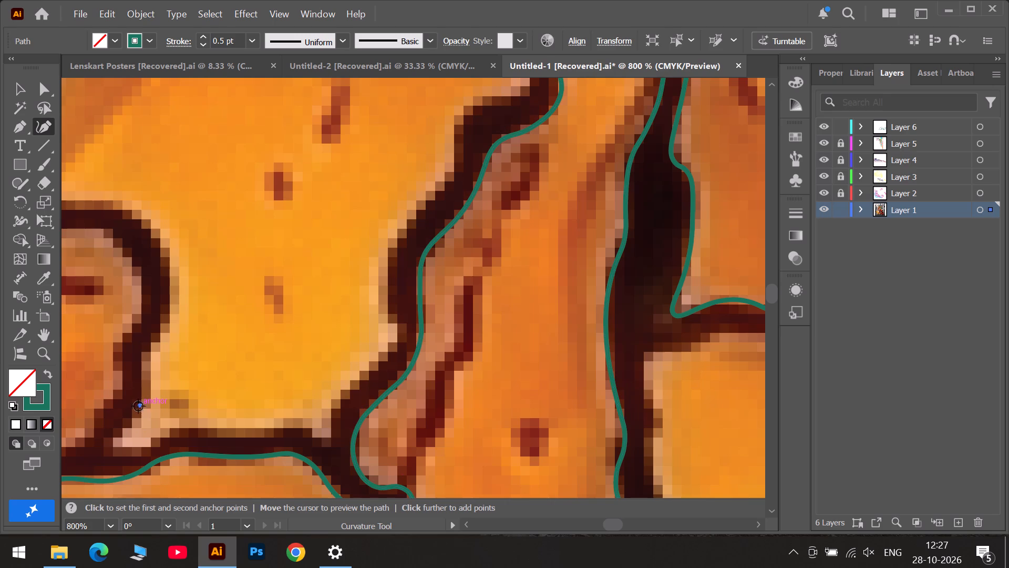
click(116, 434)
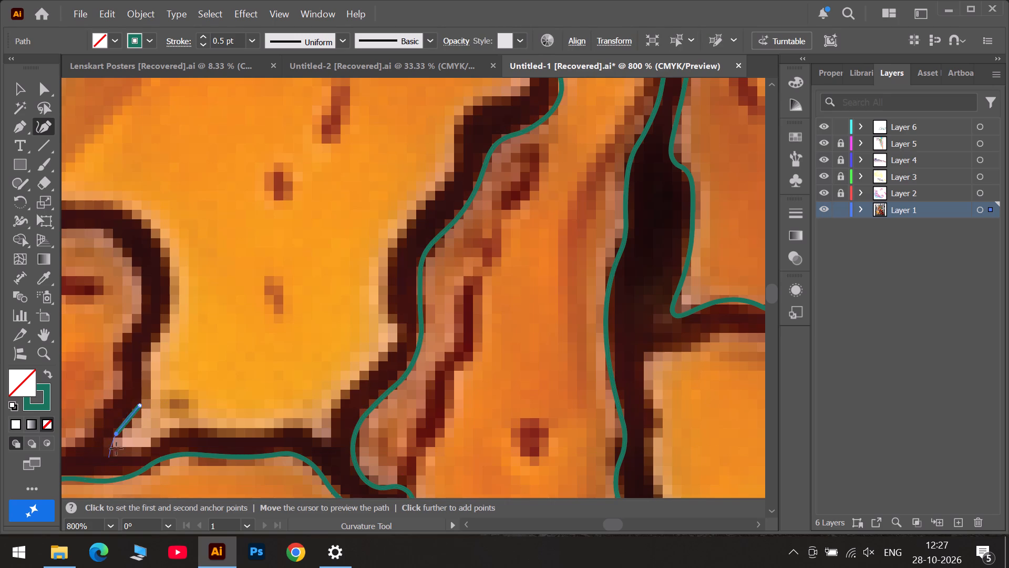
click(112, 453)
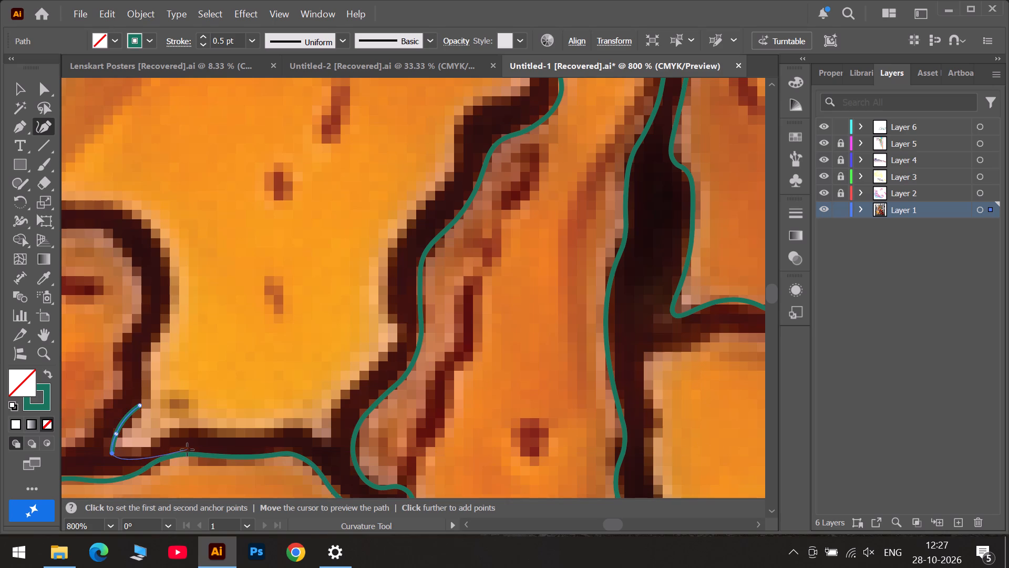
click(582, 531)
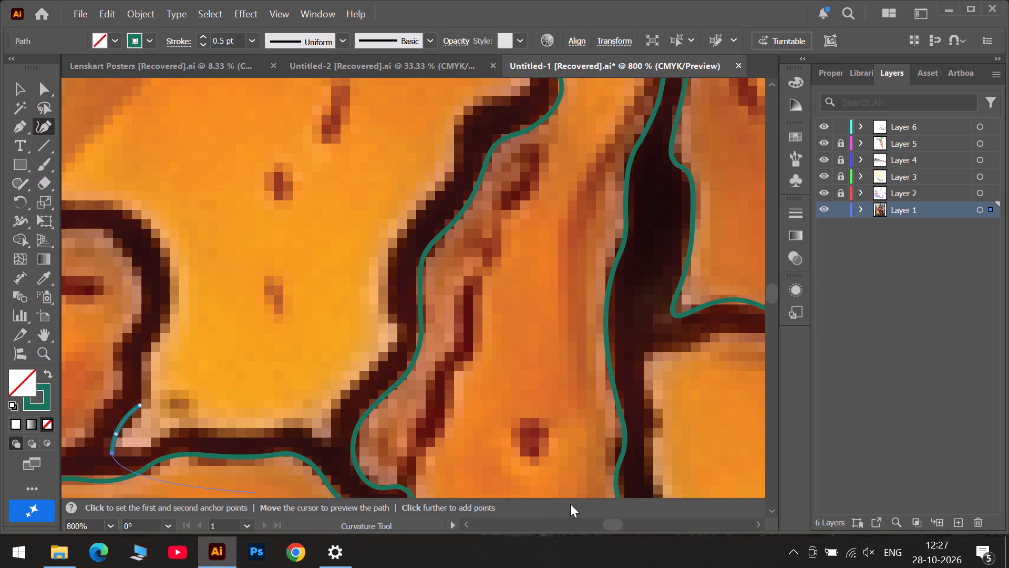
scroll(570, 503, down, 5)
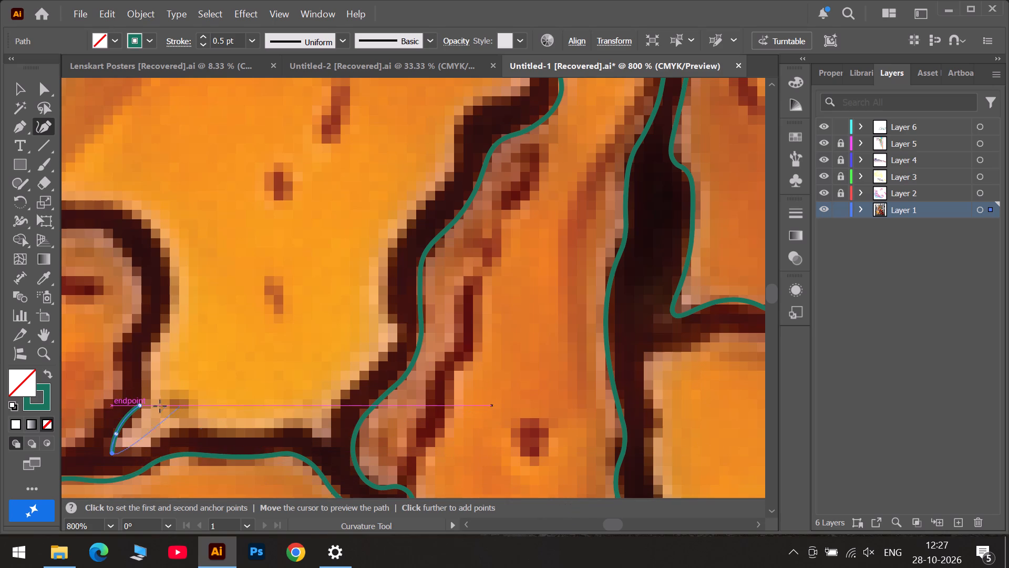
click(159, 442)
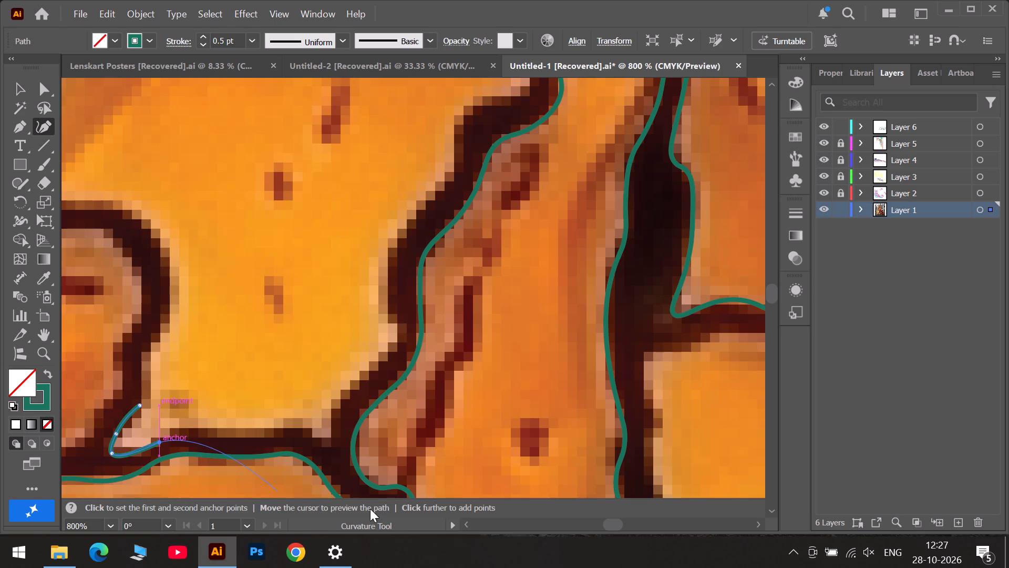
scroll(589, 537, down, 11)
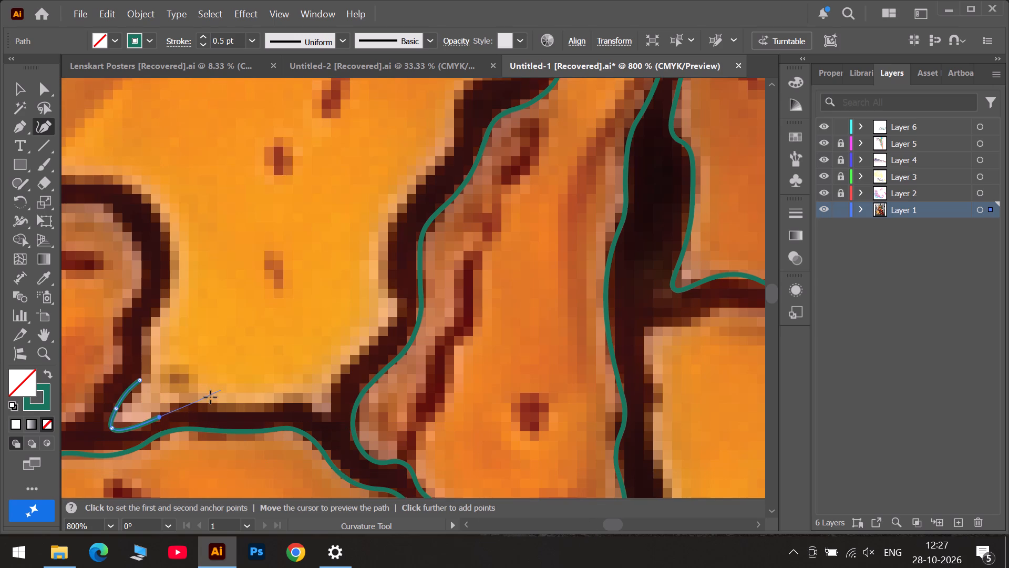
click(176, 408)
drag(111, 428, 115, 423)
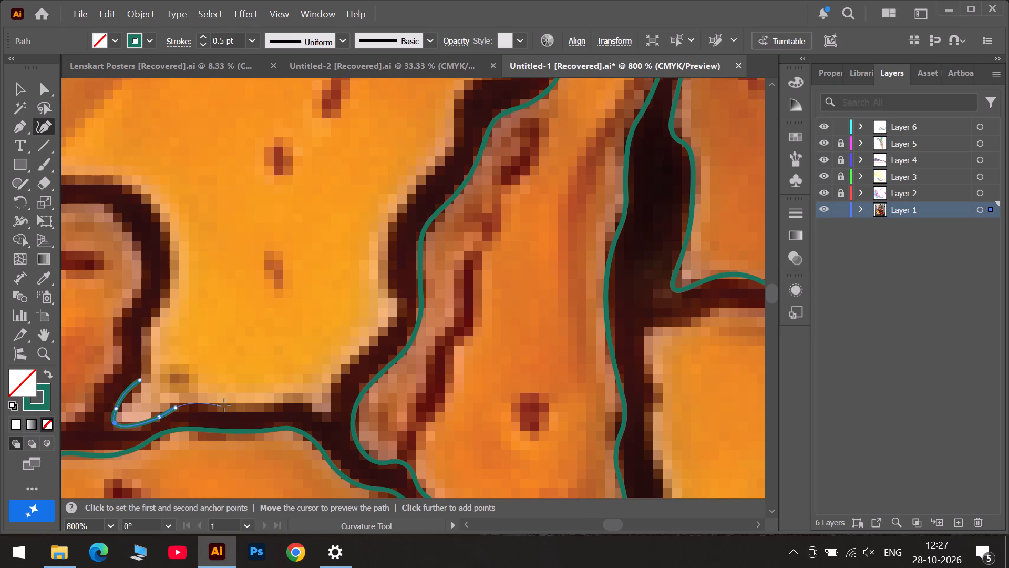
Trace the yellow piece's bottom edge along the dark border and around its lower-right corner, adjusting anchors to fit.
click(224, 405)
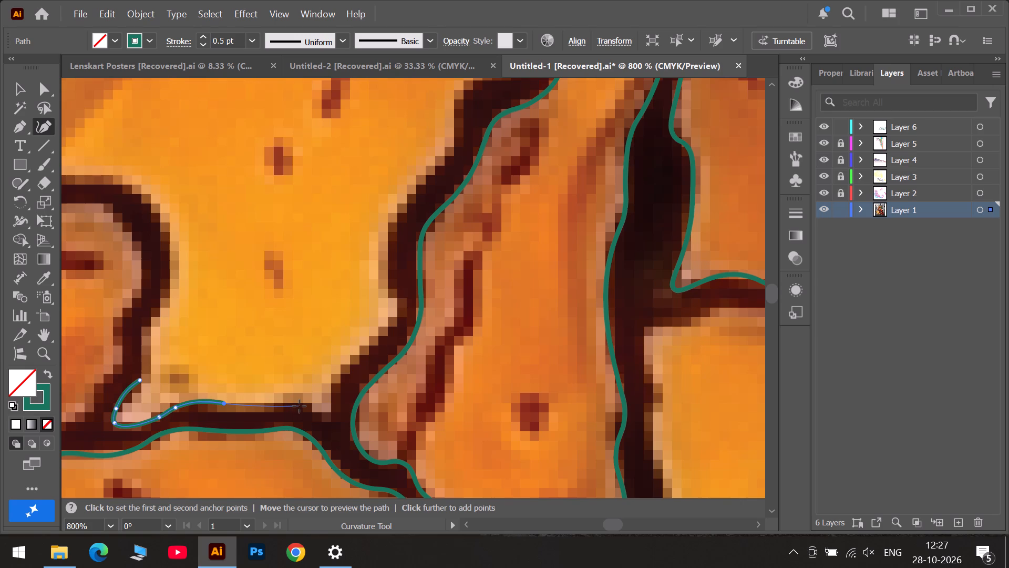
click(300, 406)
drag(223, 402, 224, 402)
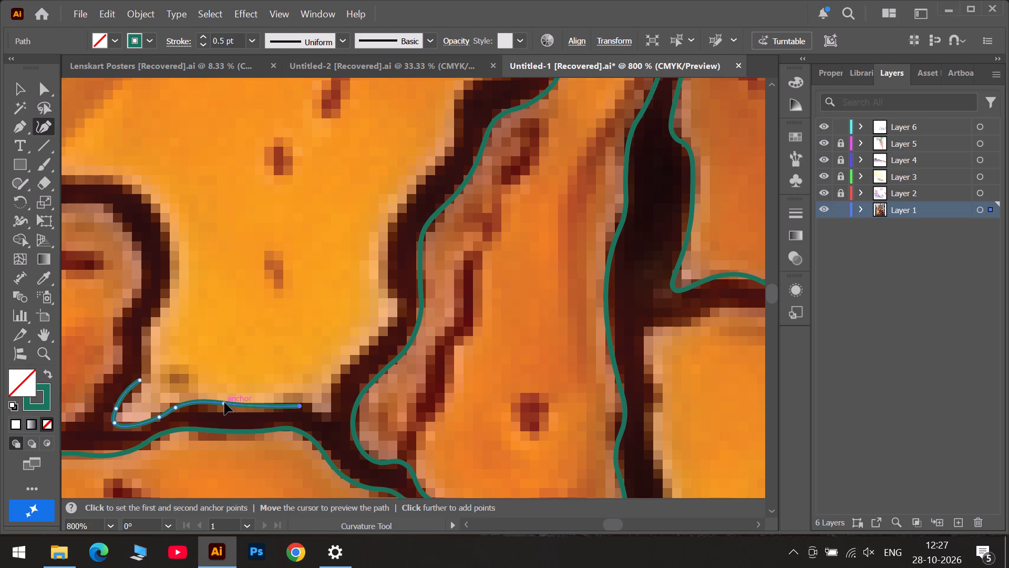
drag(224, 402, 238, 405)
click(266, 405)
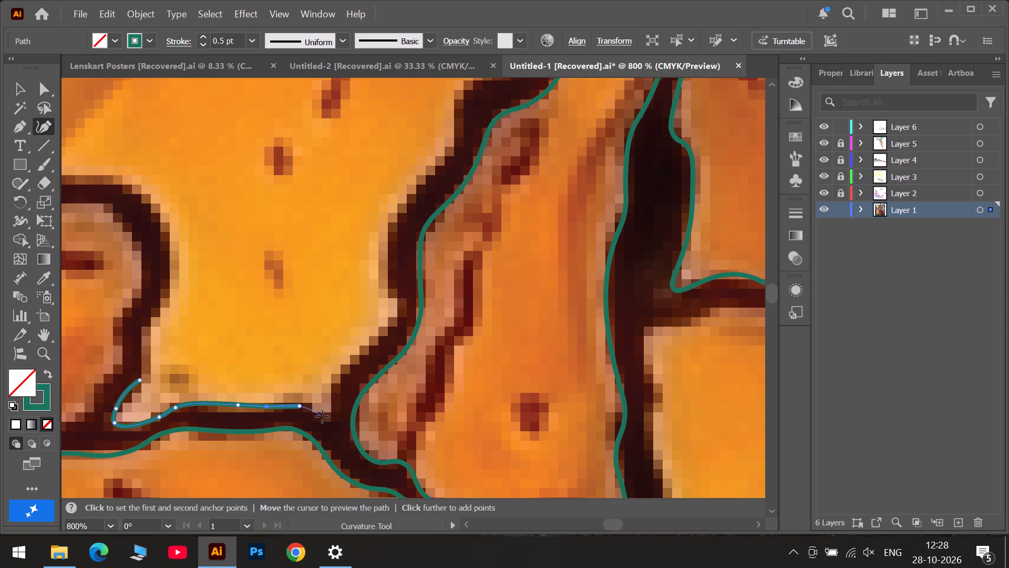
click(322, 417)
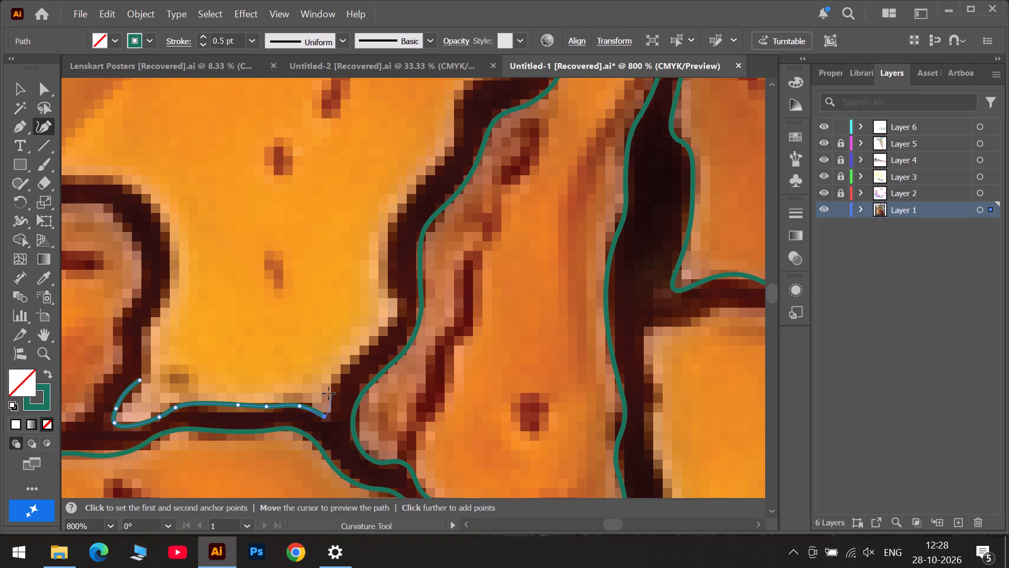
click(328, 393)
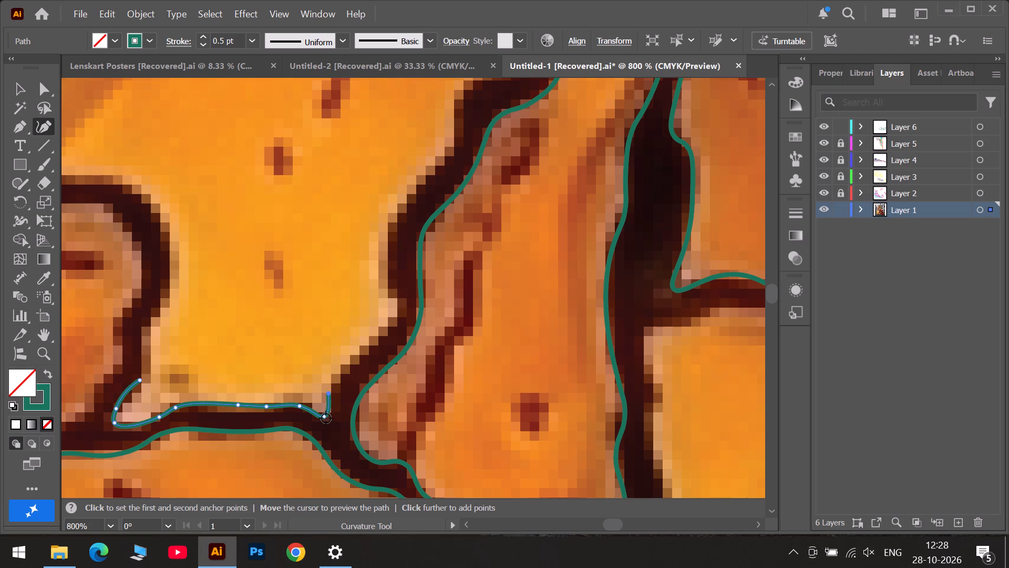
click(326, 418)
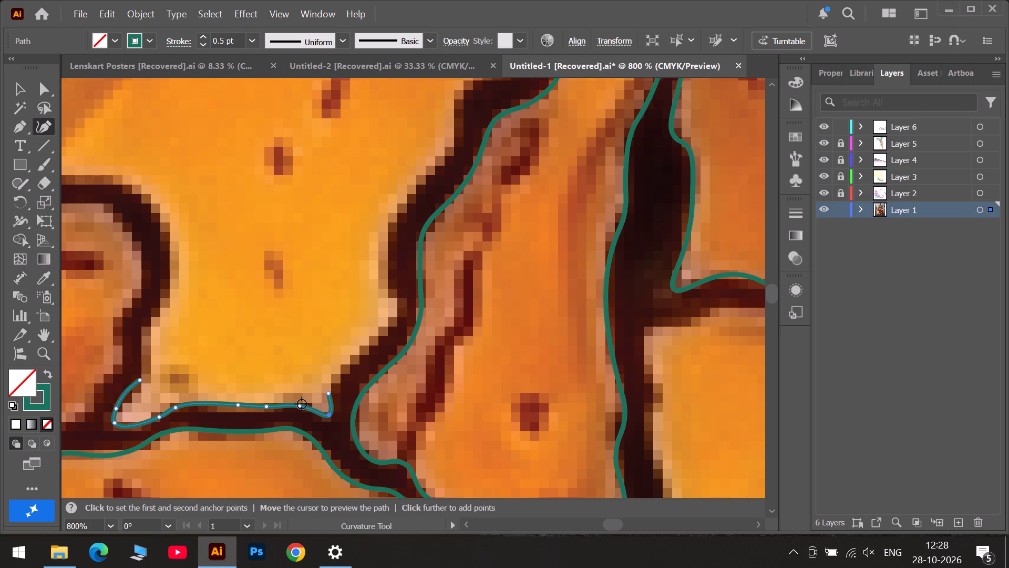
click(301, 404)
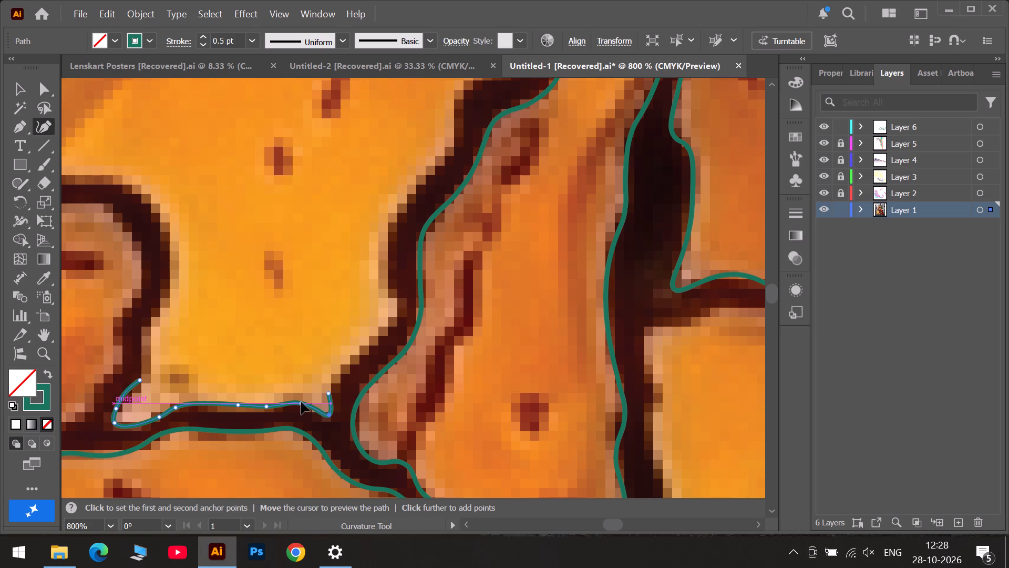
Trace the diagonal edge above the lower-right corner up to the small protruding bump, fitting a middle anchor to the border.
click(349, 362)
click(395, 321)
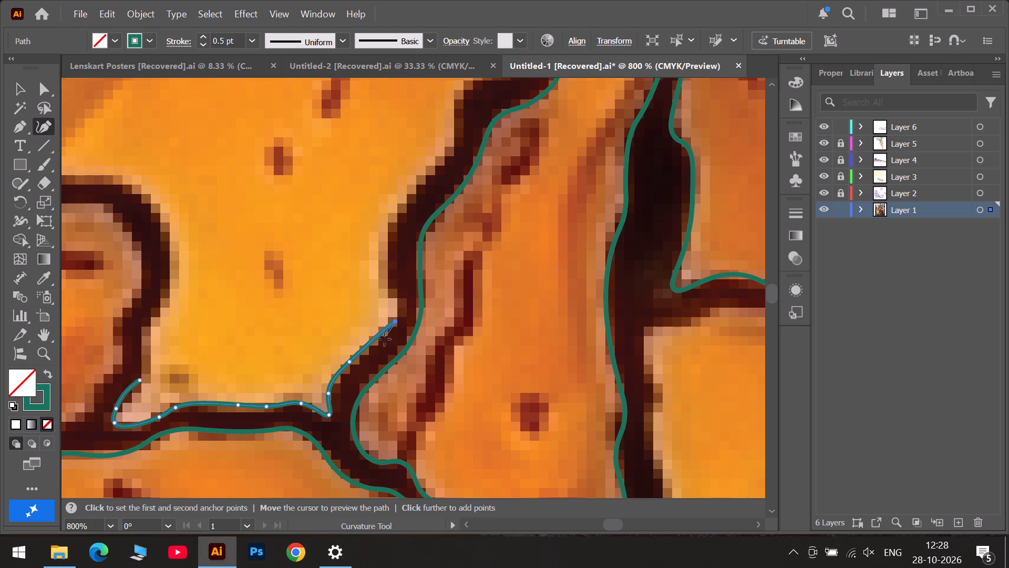
click(369, 344)
drag(369, 344, 375, 346)
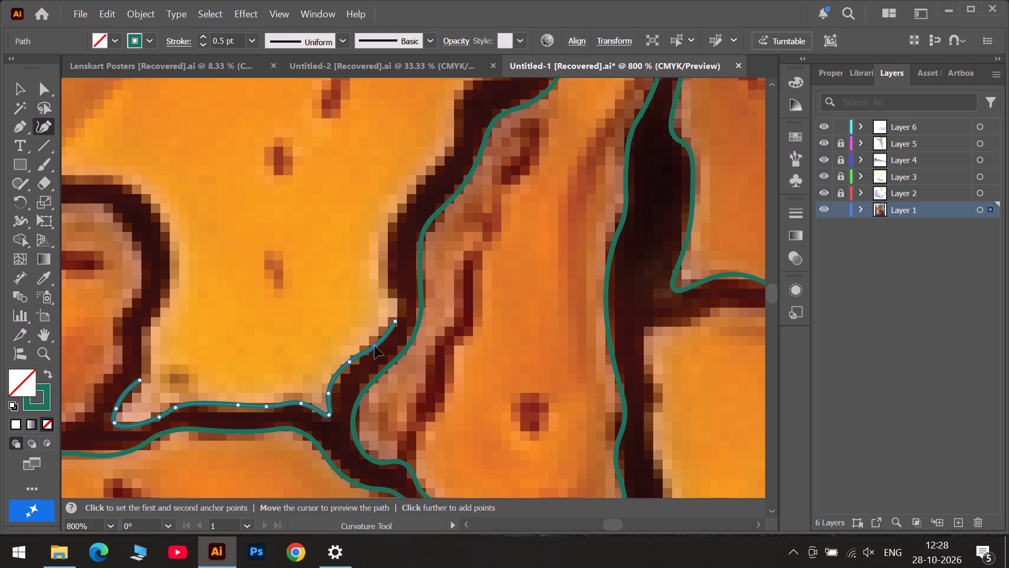
drag(375, 346, 377, 340)
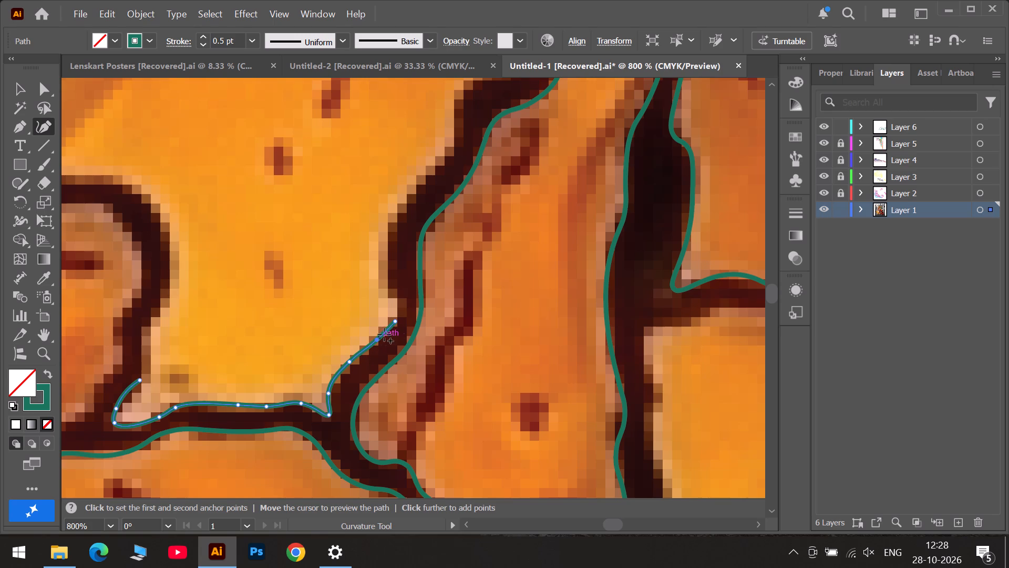
Continue the outline from the bump up the yellow piece's right edge, around the stepped bend to the upper ledge.
click(389, 291)
scroll(400, 250, up, 4)
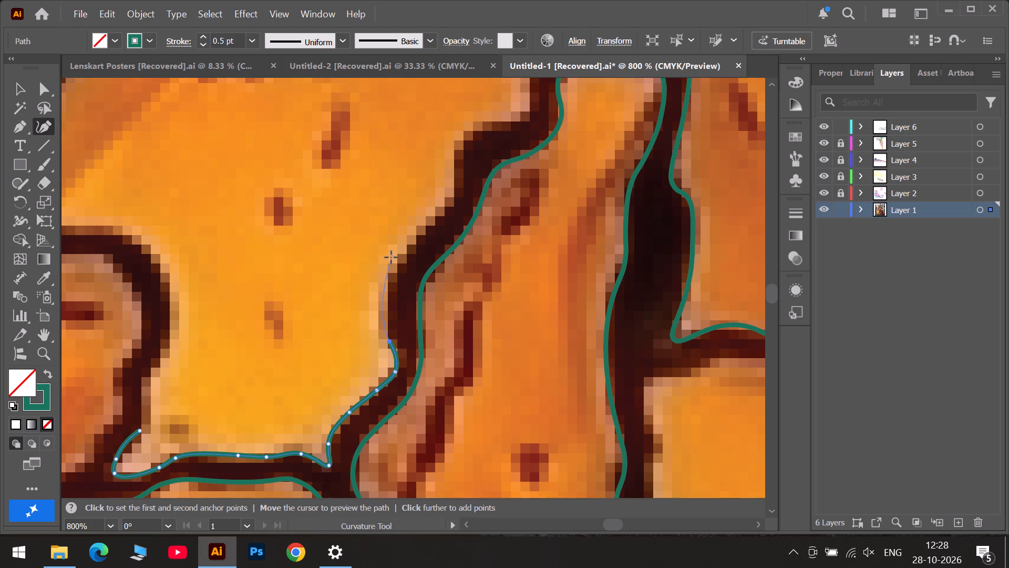
click(392, 269)
click(426, 230)
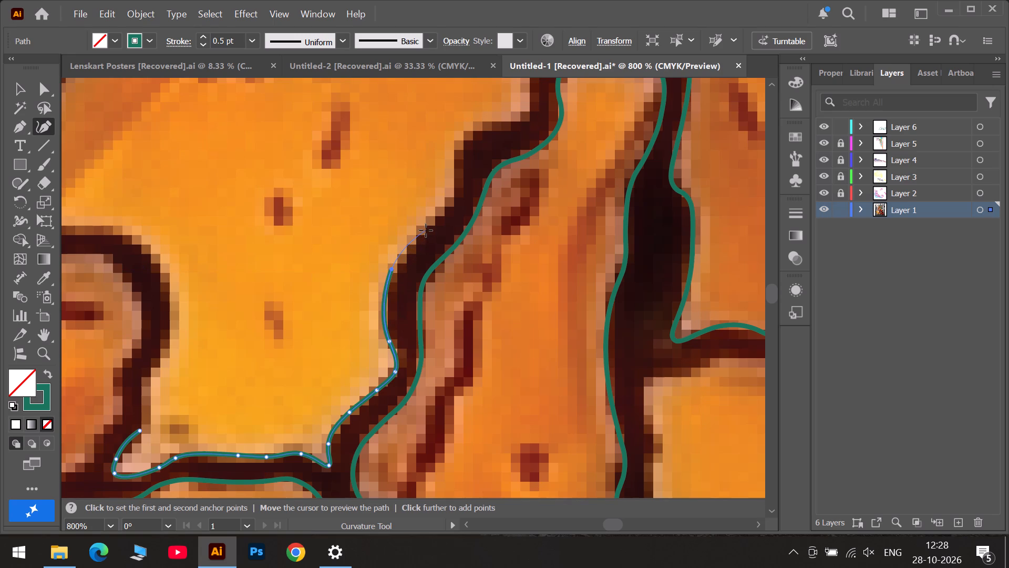
click(457, 200)
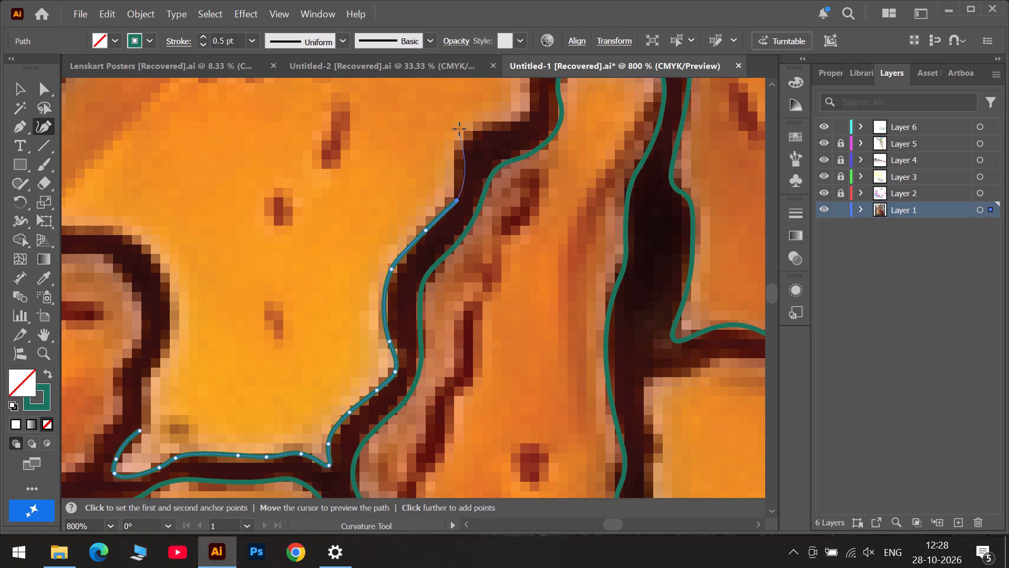
click(452, 166)
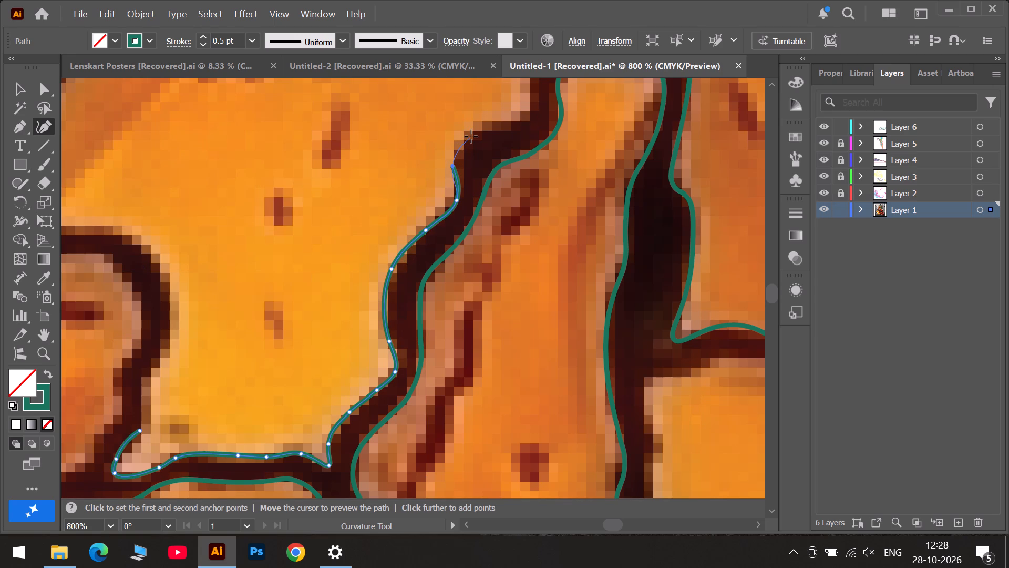
click(471, 136)
click(527, 120)
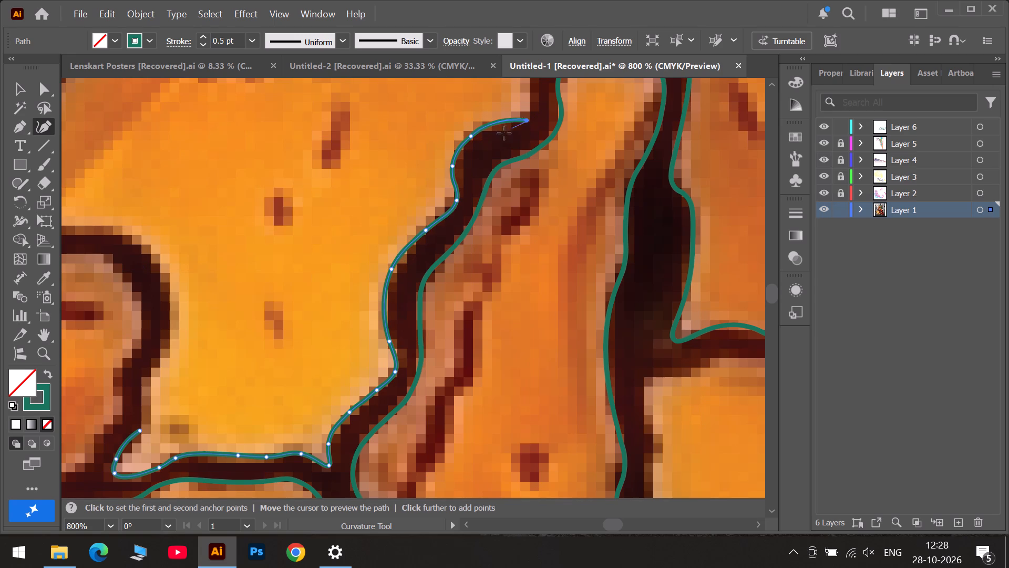
Refine the right edge by shifting the anchors on the diagonal stretch and just above the bump onto the dark border.
drag(425, 231, 416, 236)
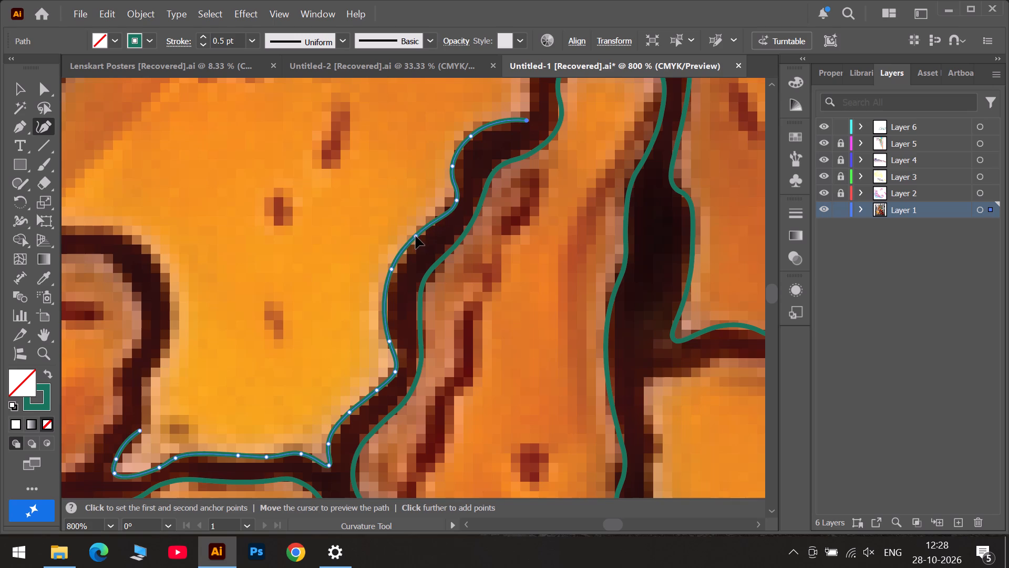
drag(416, 236, 416, 239)
click(456, 199)
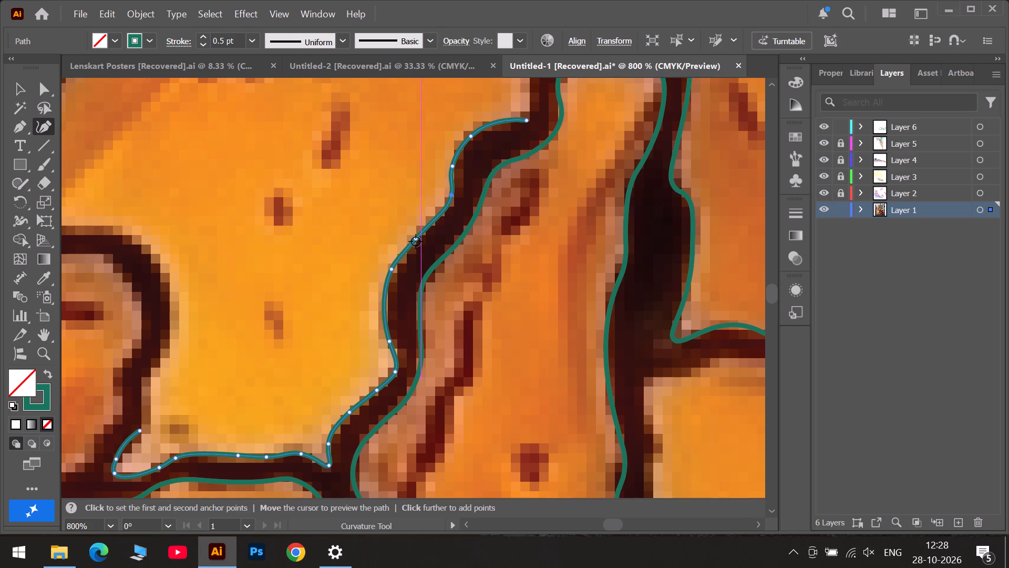
scroll(416, 241, down, 5)
click(390, 280)
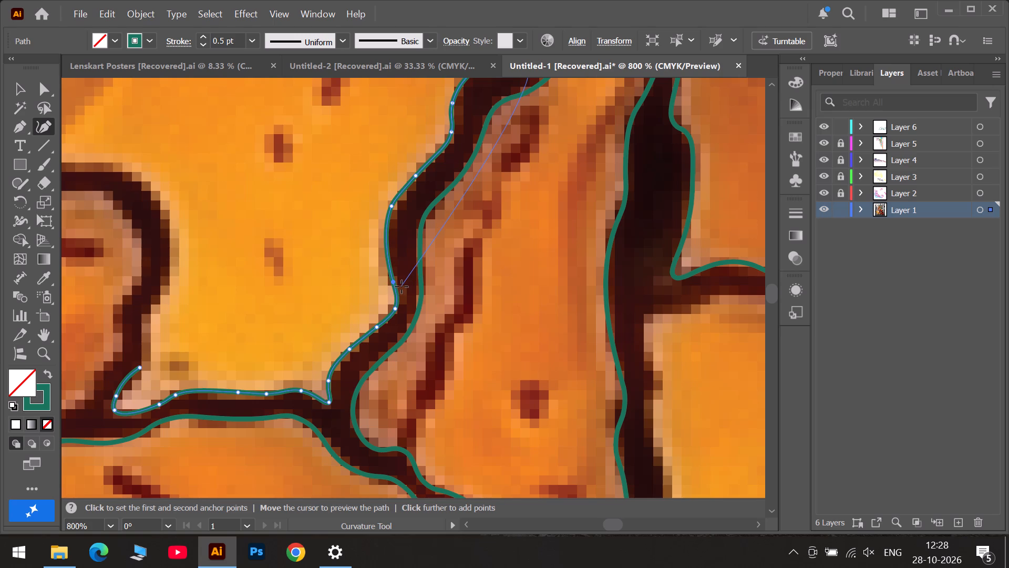
Continue the yellow piece's outline from the upper ledge up the short vertical edge and around its pointed upper-right tip.
scroll(405, 282, up, 12)
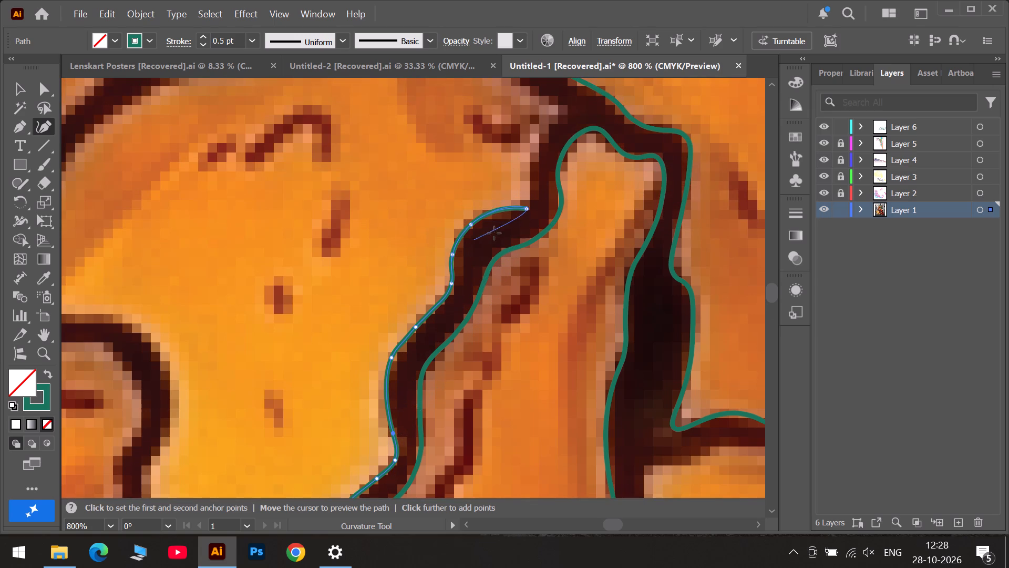
scroll(496, 231, up, 6)
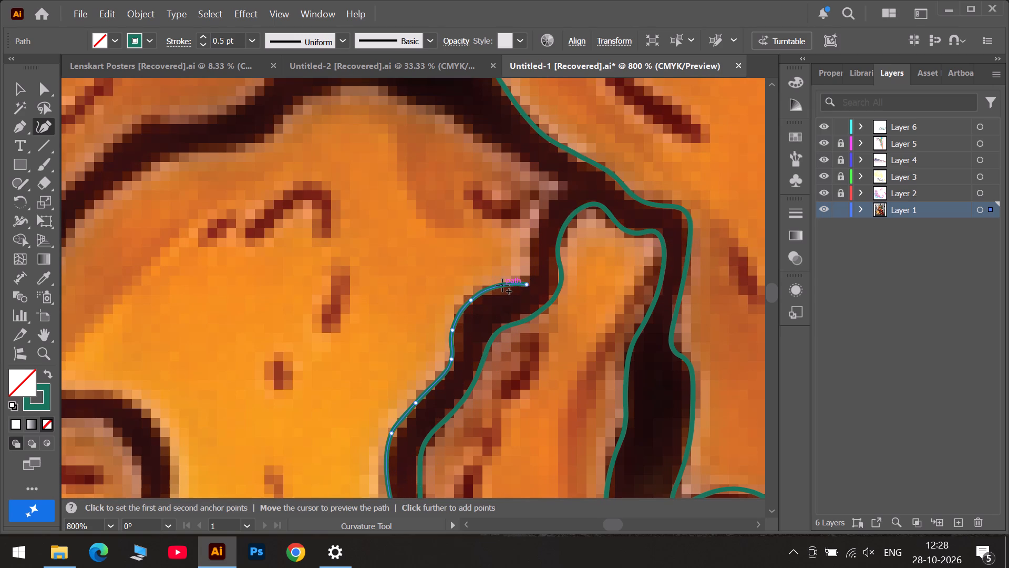
click(502, 285)
click(528, 250)
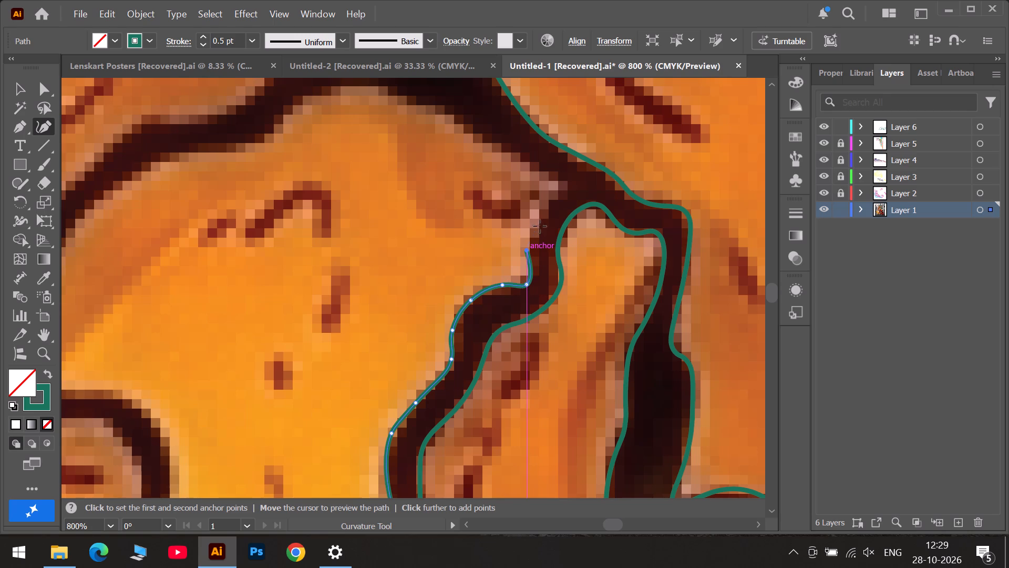
click(555, 197)
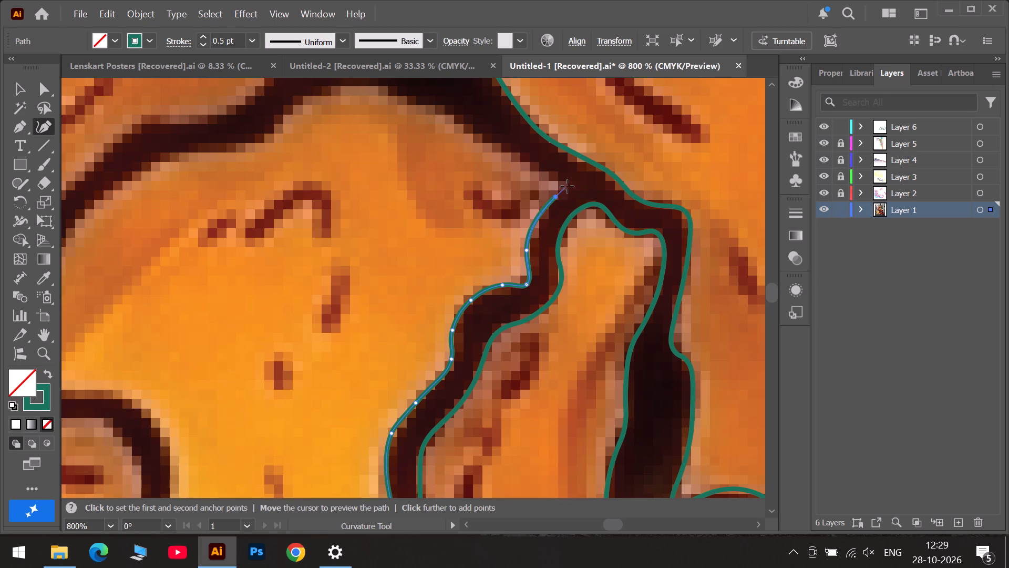
click(536, 220)
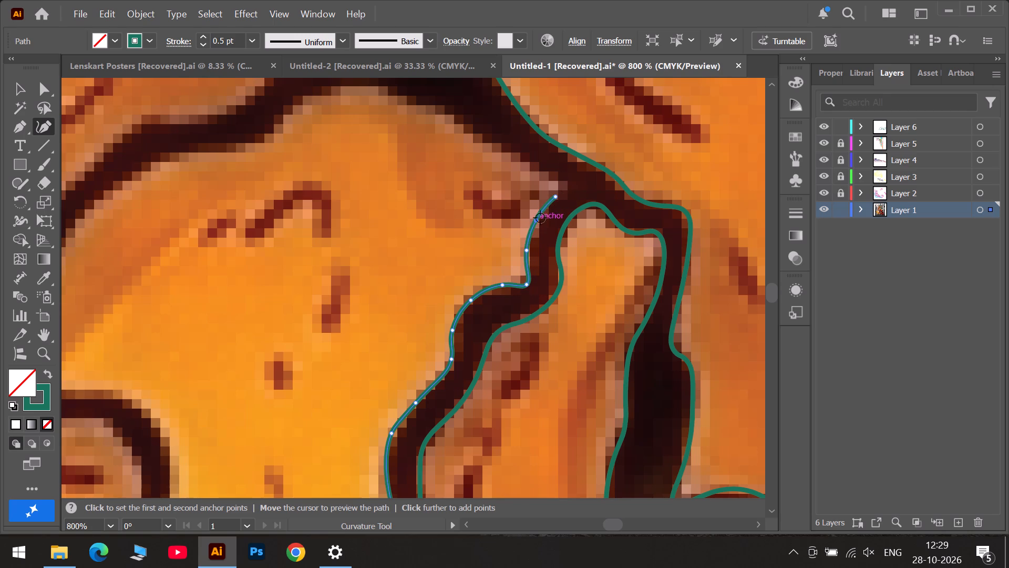
click(566, 195)
click(565, 180)
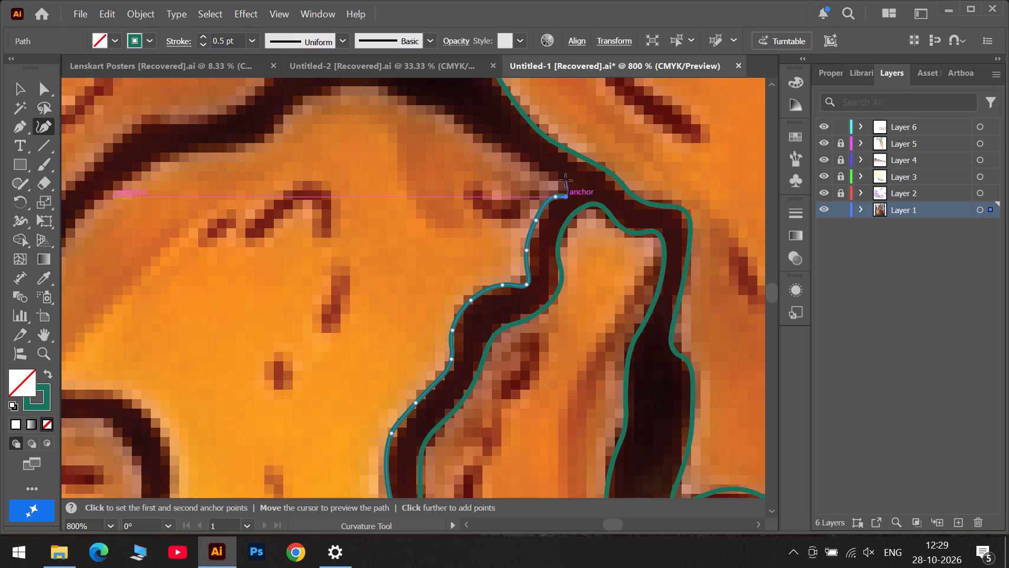
click(522, 161)
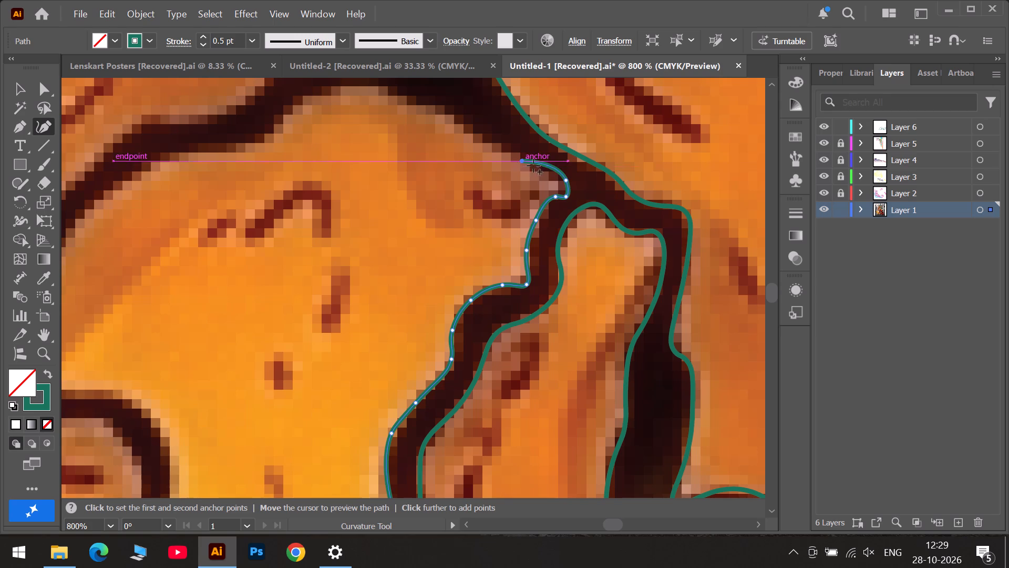
Refine the pointed tip by shifting the anchors just above and below it onto the dark border.
drag(566, 179, 560, 182)
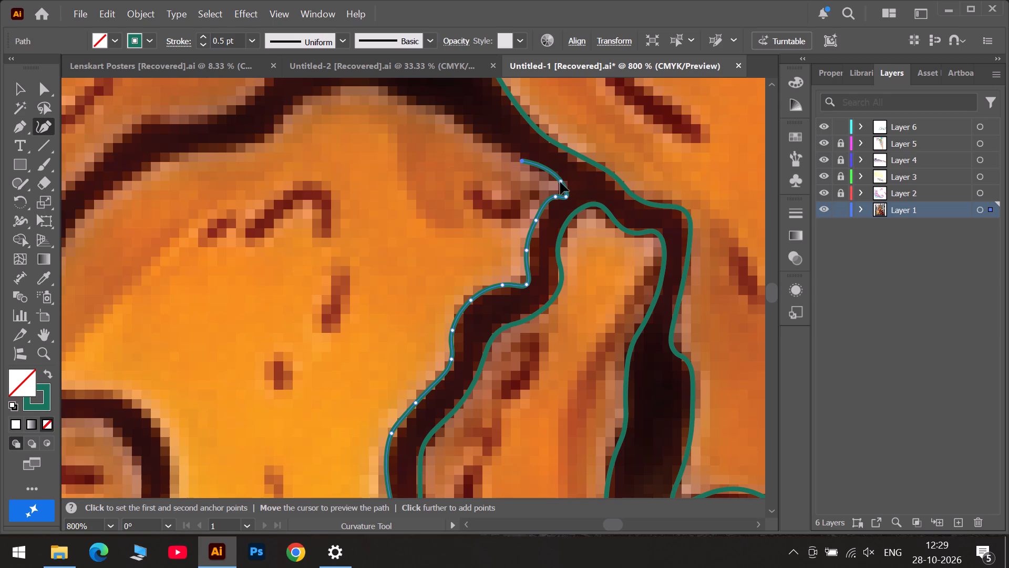
drag(560, 182, 560, 181)
drag(554, 198, 553, 199)
drag(553, 199, 550, 202)
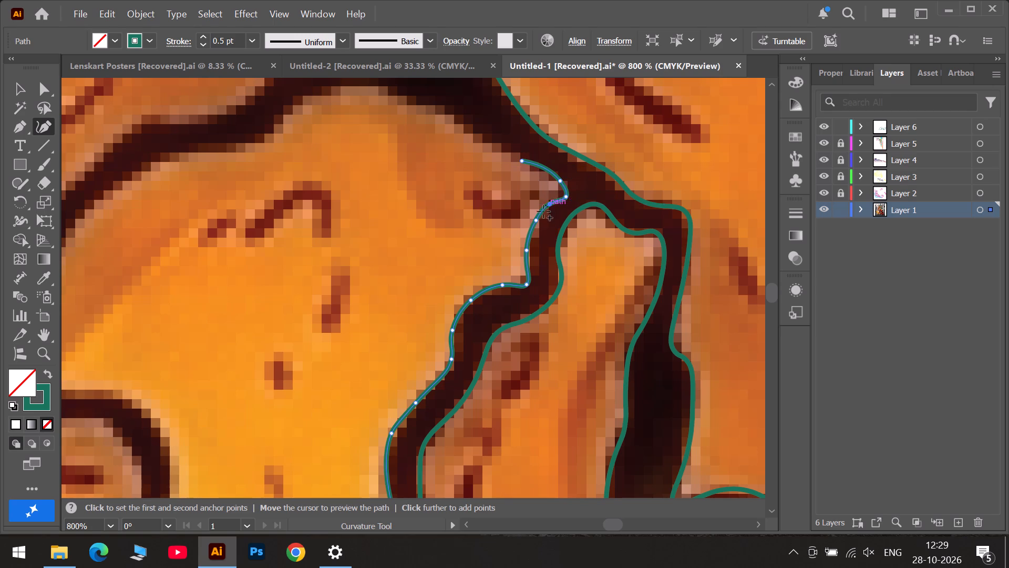
Trace the yellow piece's top edge from the pointed tip up the slope and over the rounded crest.
click(488, 142)
scroll(485, 144, up, 3)
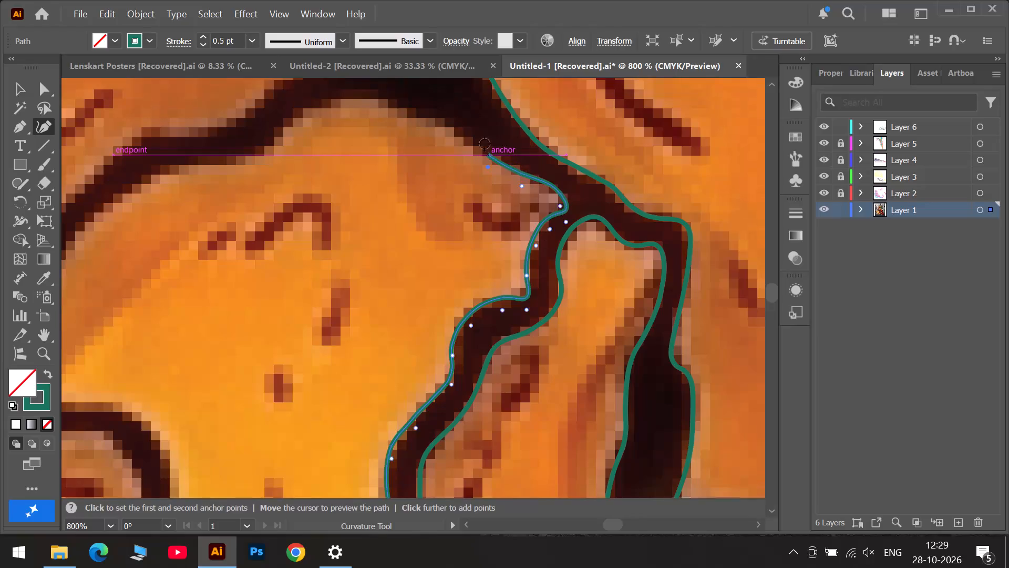
scroll(485, 144, up, 3)
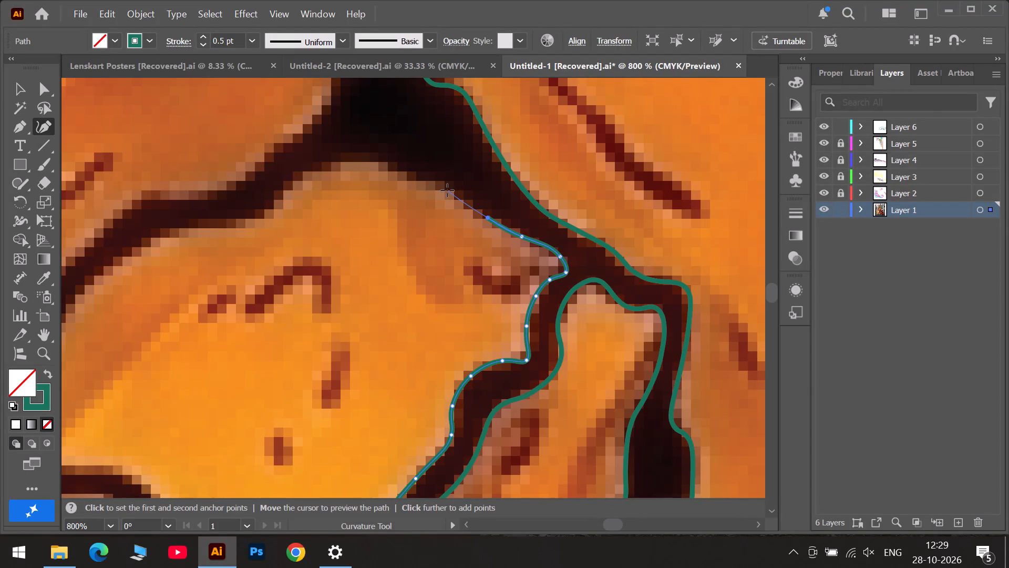
click(447, 190)
click(395, 172)
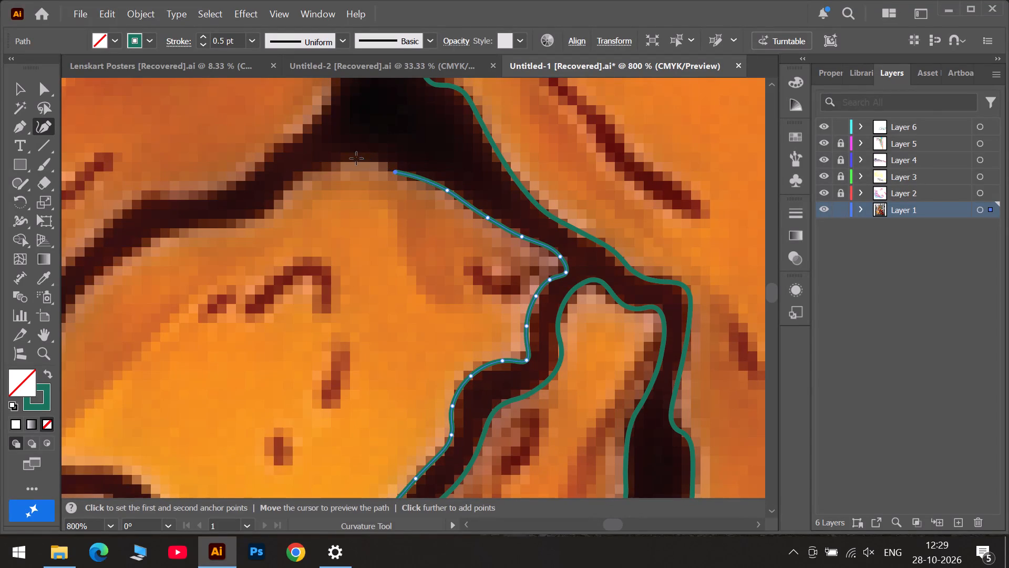
click(383, 160)
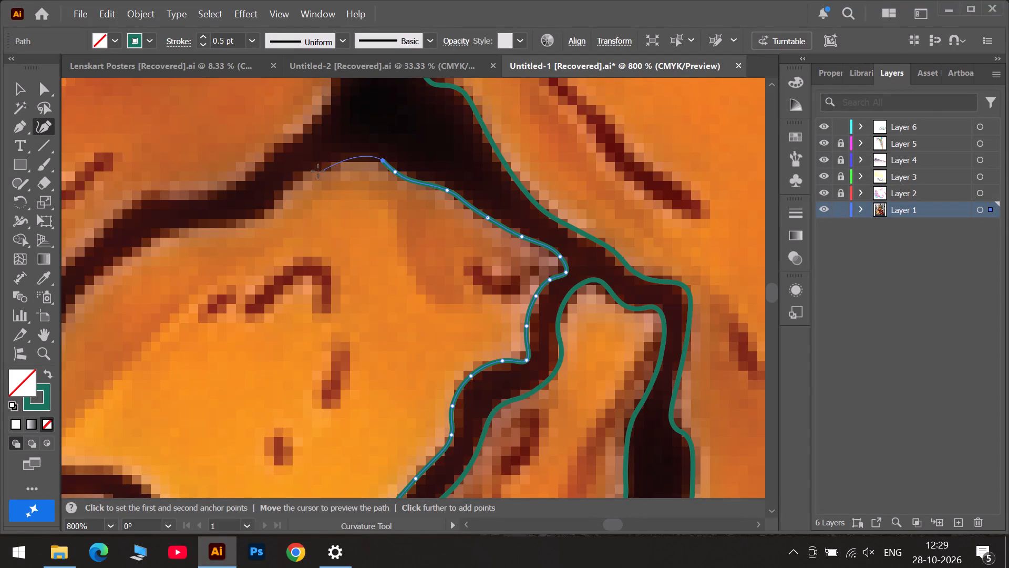
click(310, 174)
Smooth the slope between the crest and the pointed tip by shifting its anchors outward onto the dark border.
drag(397, 172, 405, 176)
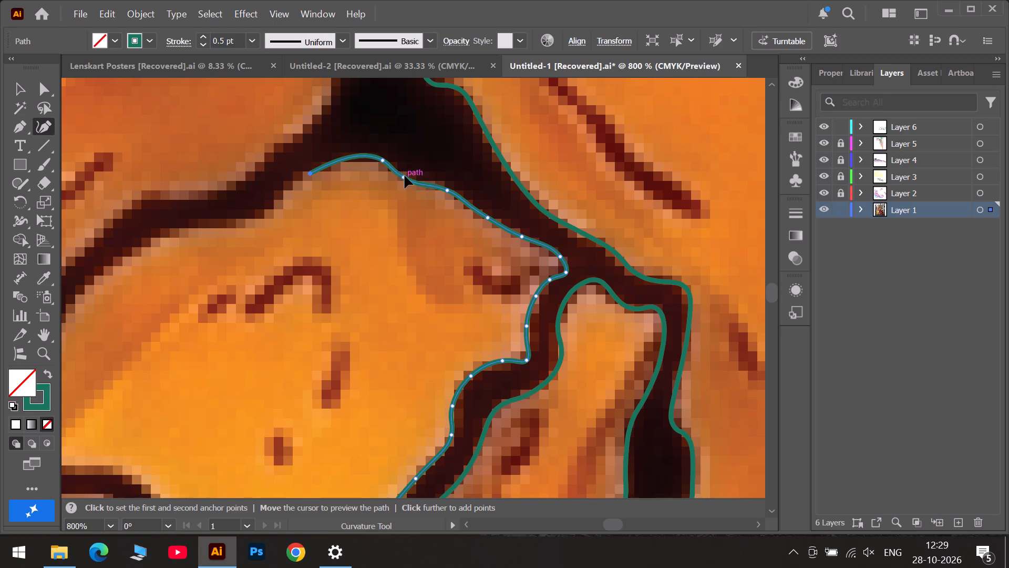
drag(405, 176, 417, 173)
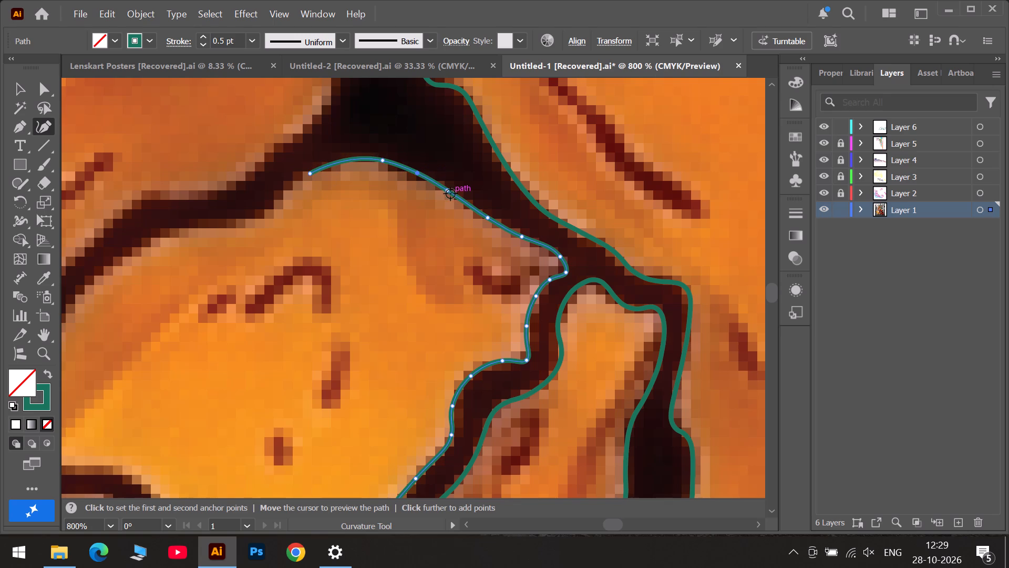
drag(447, 192, 457, 192)
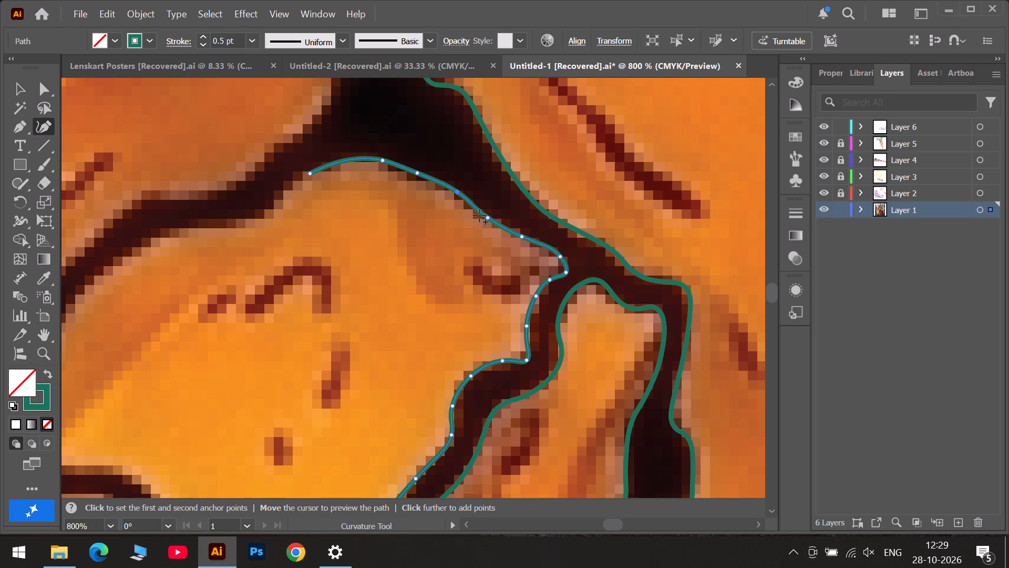
drag(488, 219, 497, 219)
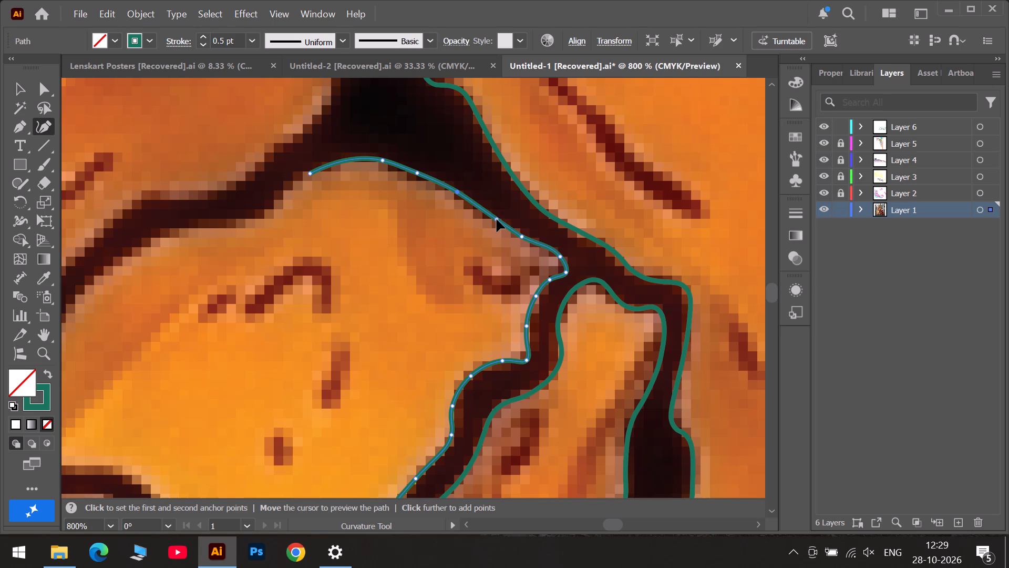
drag(497, 219, 495, 220)
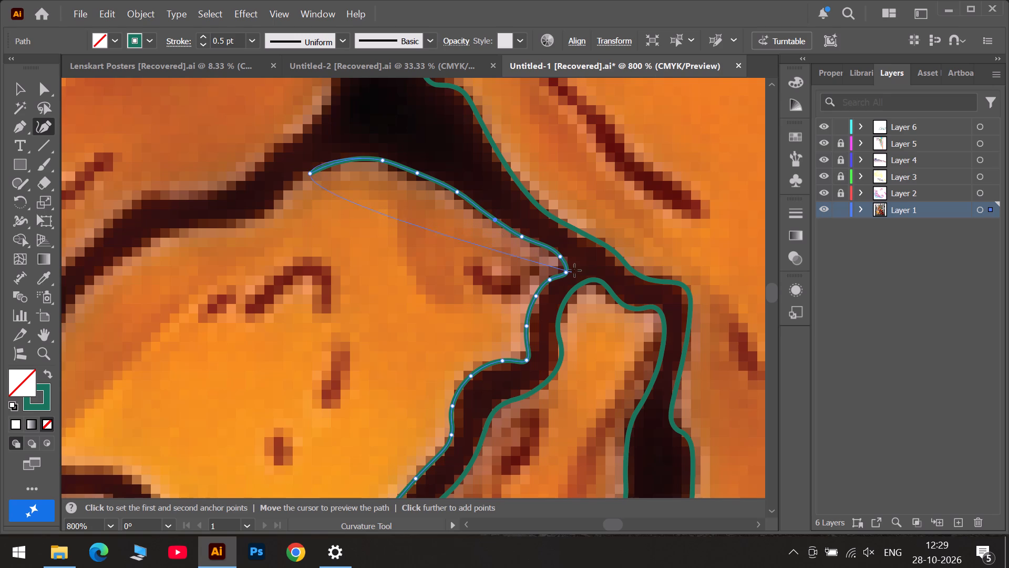
Fine-tune the anchors at the pointed tip, on the short vertical edge below it and at the stepped bend.
click(561, 258)
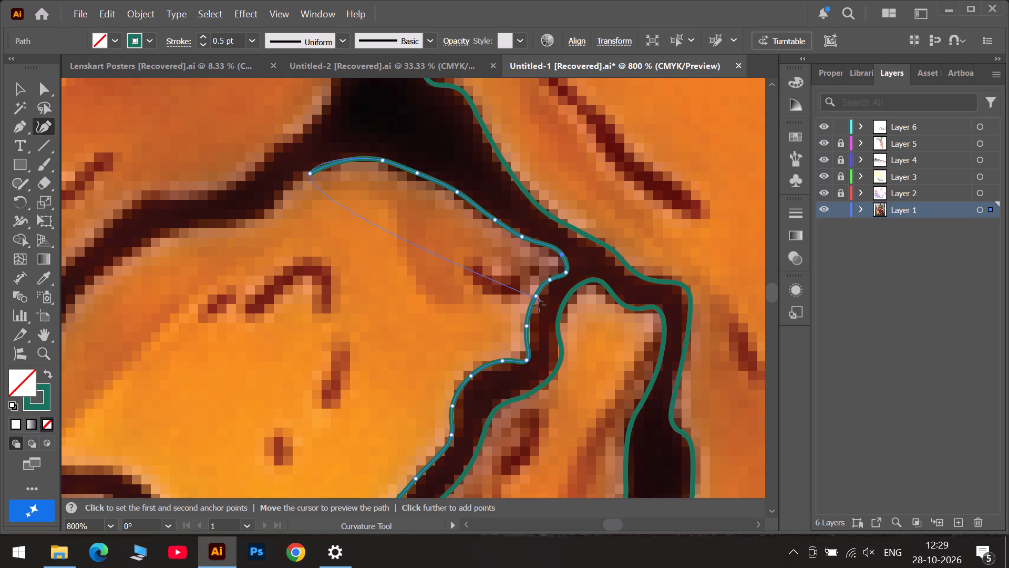
drag(530, 326, 532, 323)
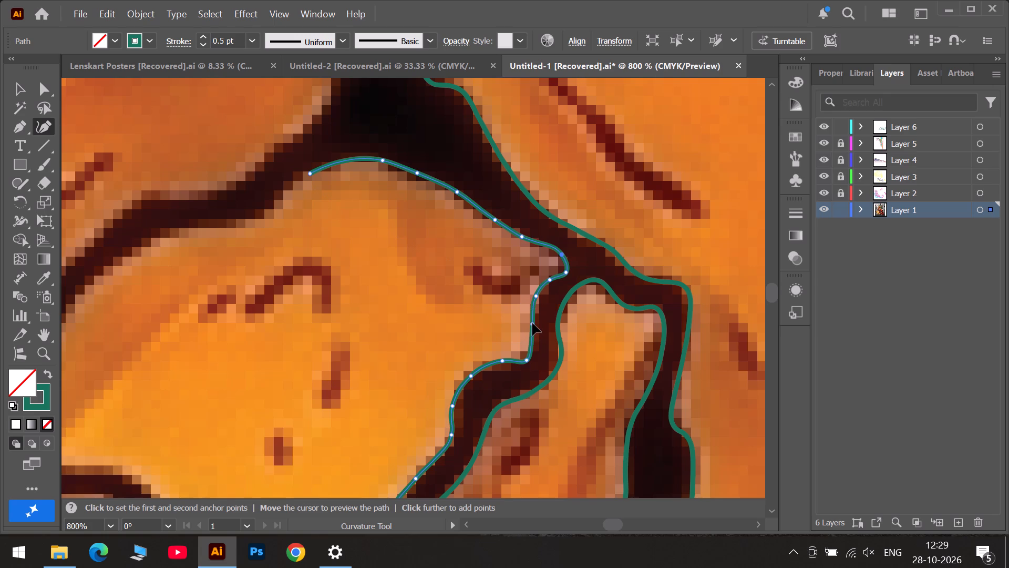
drag(532, 323, 531, 320)
scroll(531, 324, down, 5)
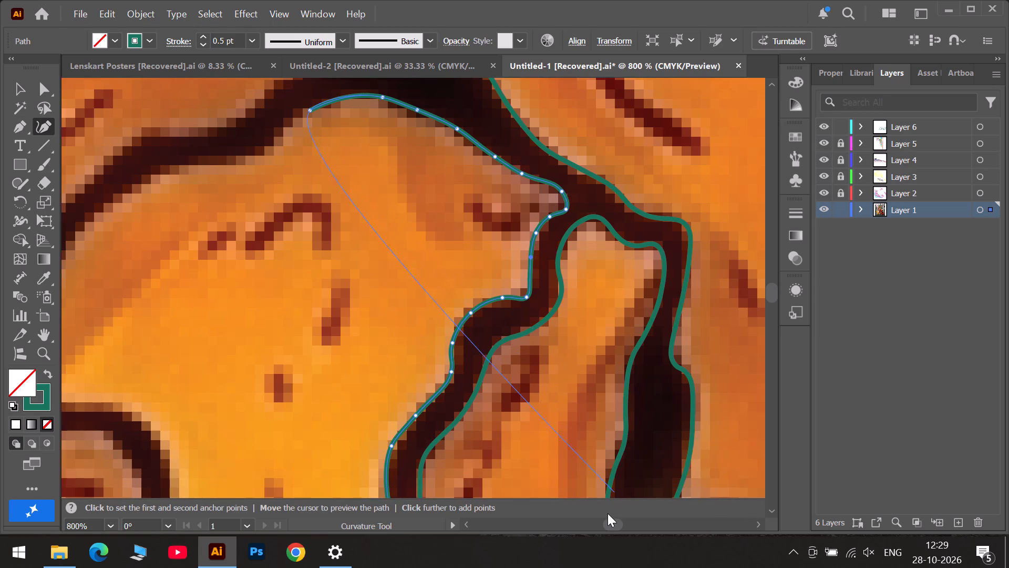
scroll(479, 366, down, 3)
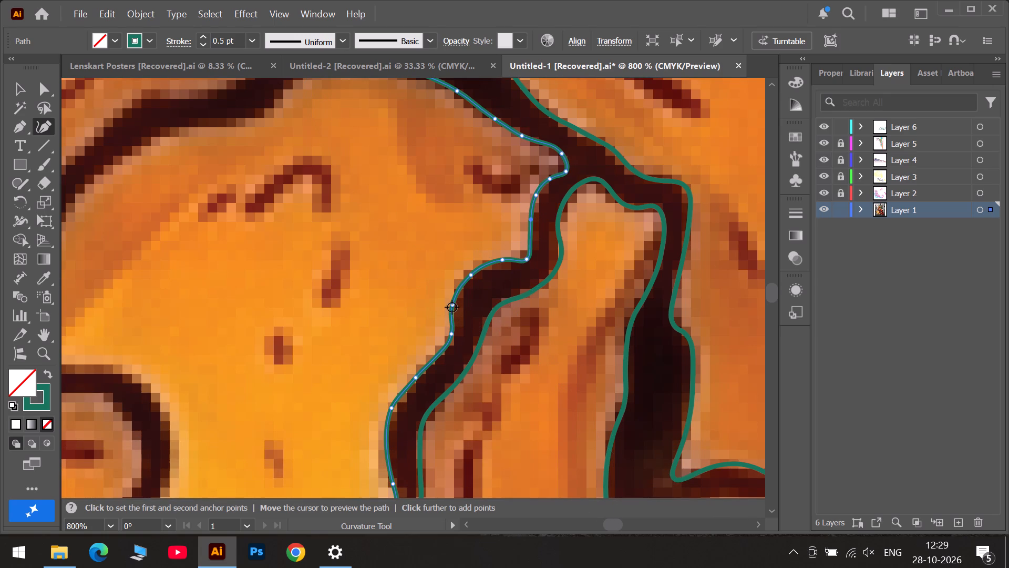
click(452, 307)
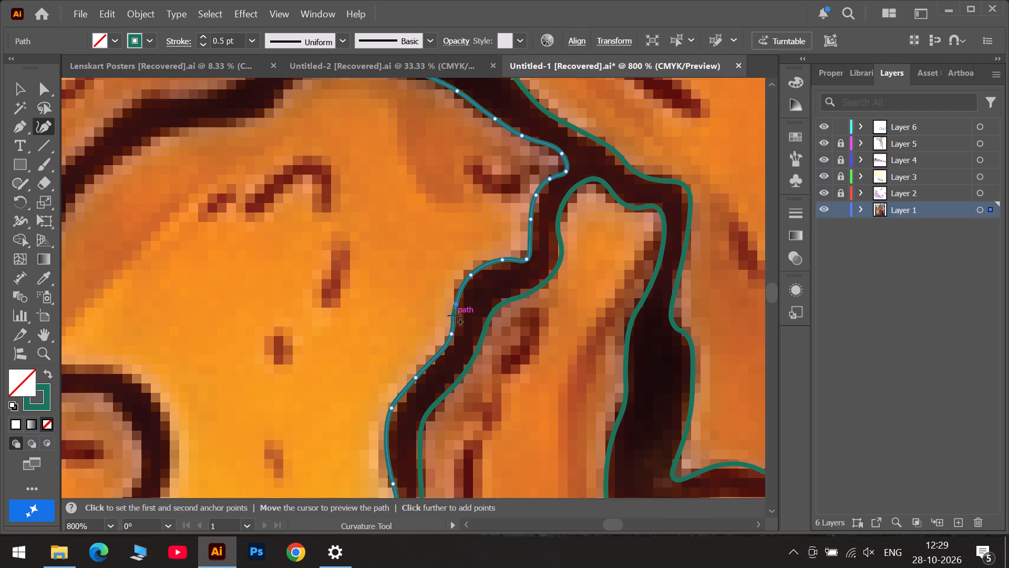
Continue the outline from the crest down the wavy upper-left edge to the diagonal stretch, fitting the bend anchor to the border.
scroll(454, 316, down, 9)
scroll(438, 421, down, 7)
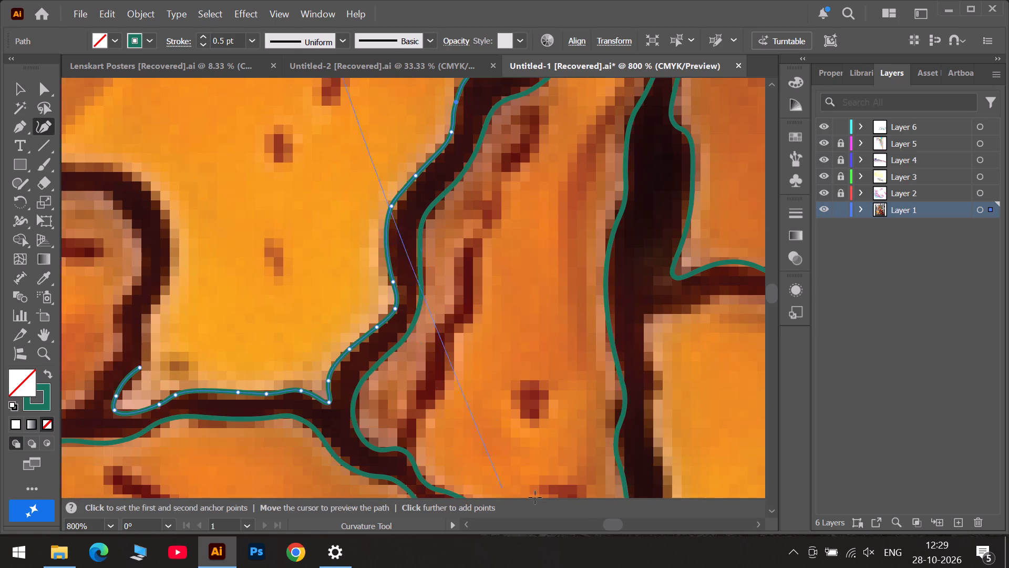
click(584, 528)
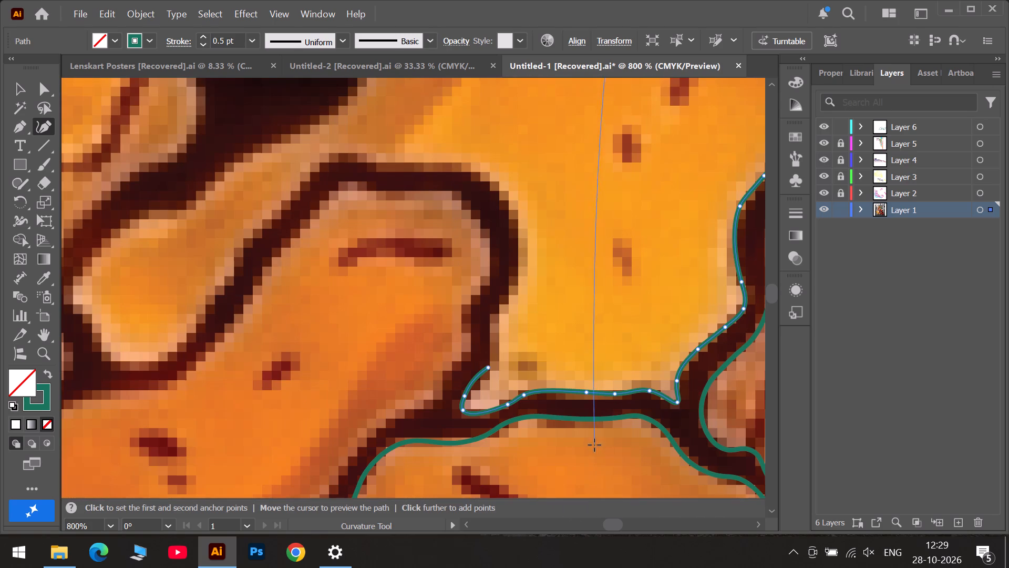
scroll(594, 445, up, 12)
scroll(535, 327, up, 7)
scroll(553, 258, up, 6)
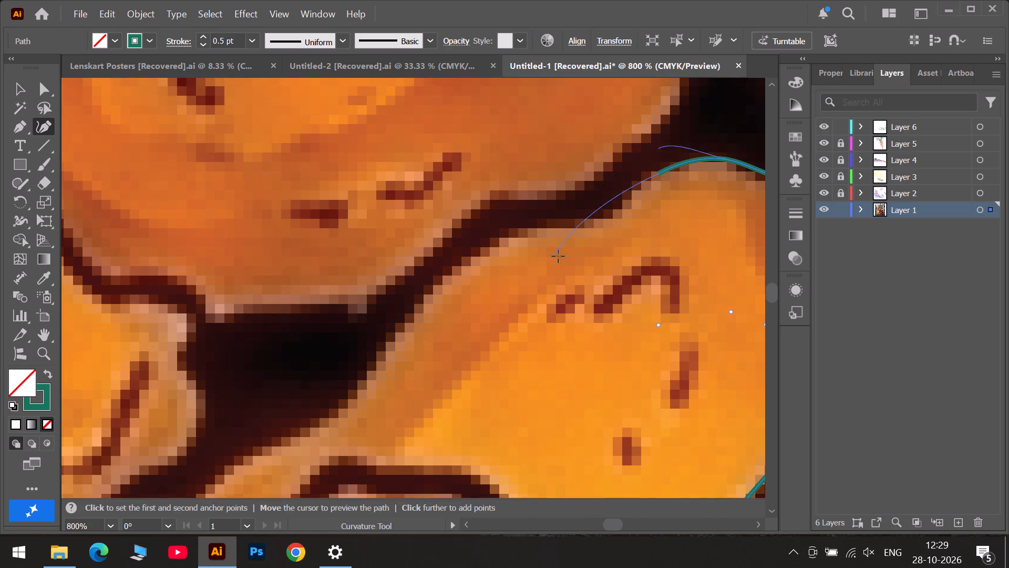
click(624, 215)
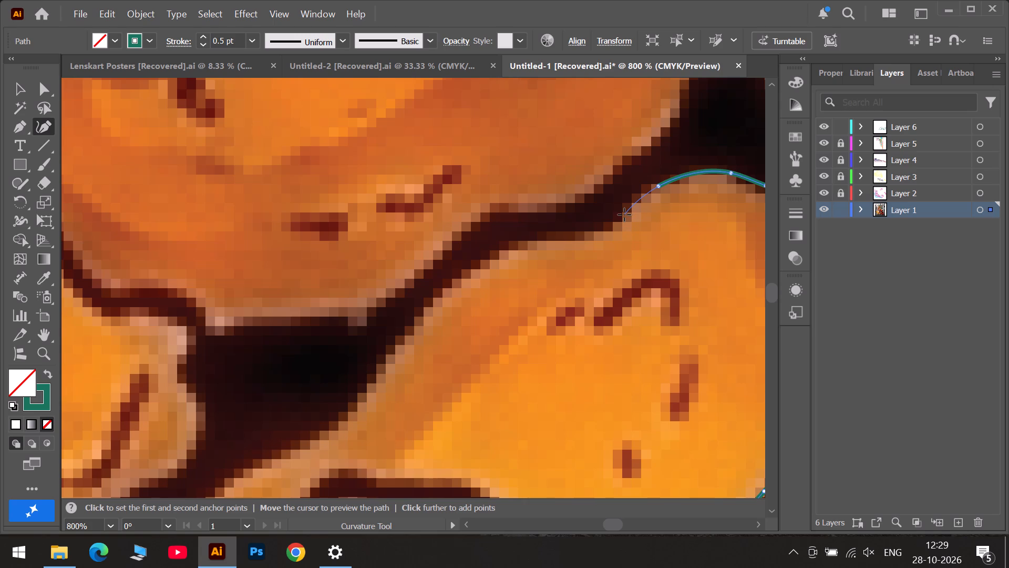
click(586, 234)
click(518, 240)
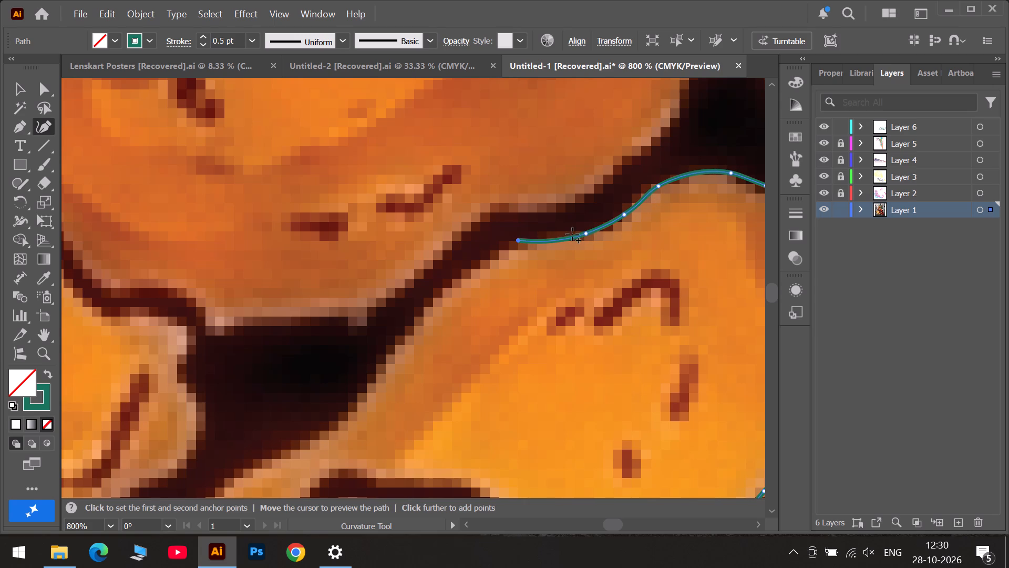
click(420, 325)
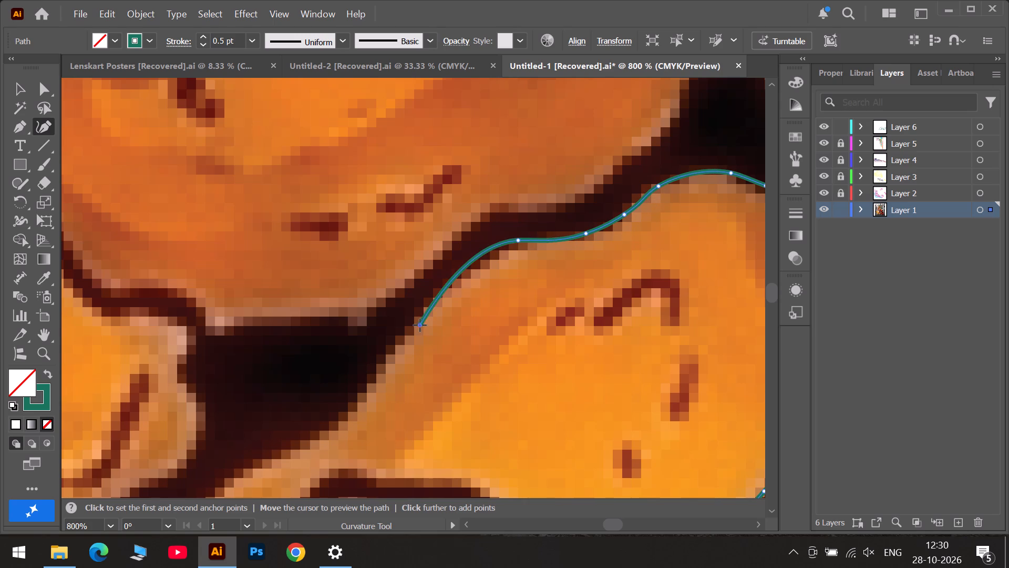
drag(519, 241, 524, 246)
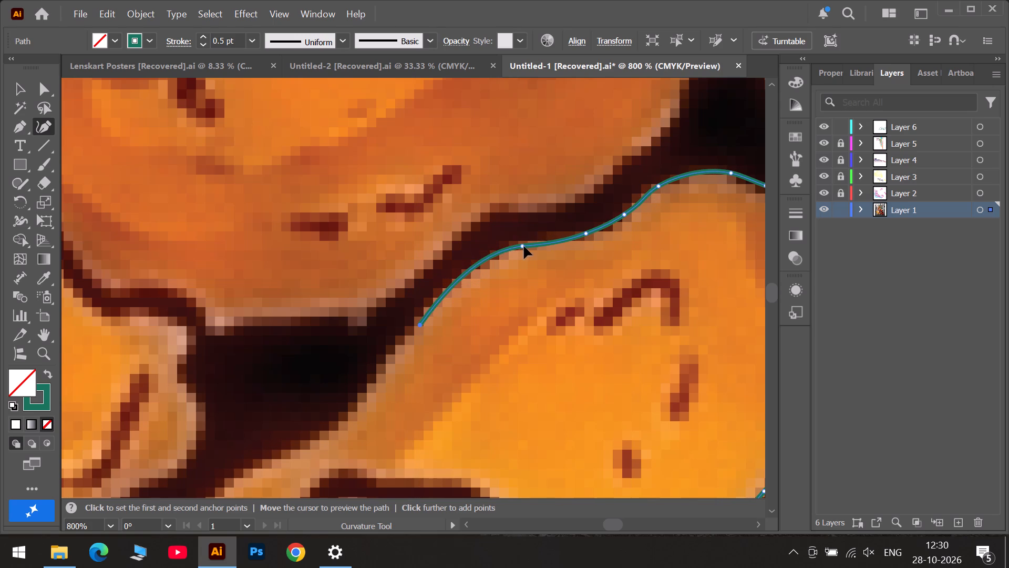
drag(524, 246, 529, 244)
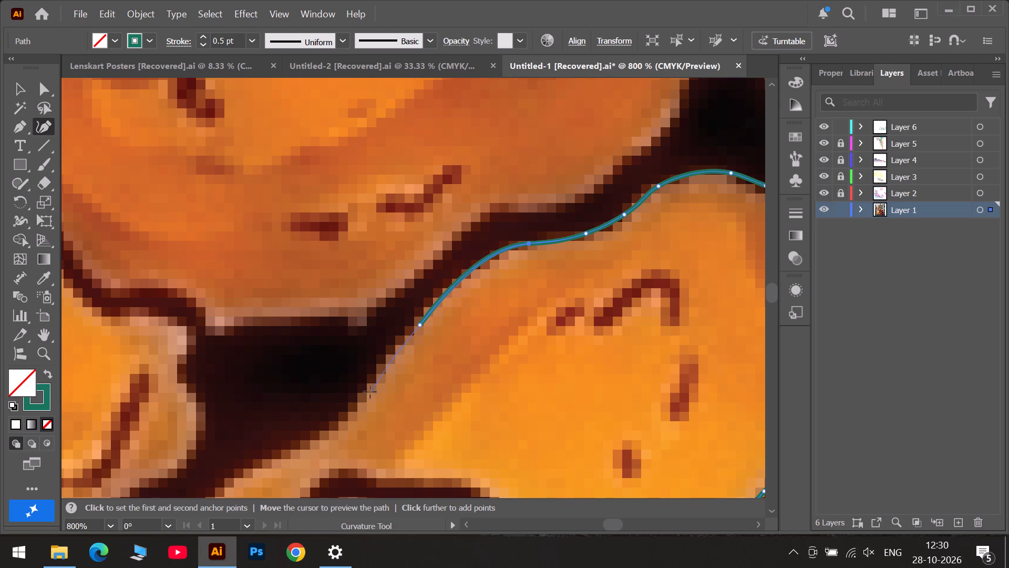
Continue the yellow piece's outline down the diagonal edge past the black gap to the notch above its rounded lobe, fitting anchors to the border.
click(364, 397)
drag(421, 327, 429, 308)
scroll(396, 366, down, 7)
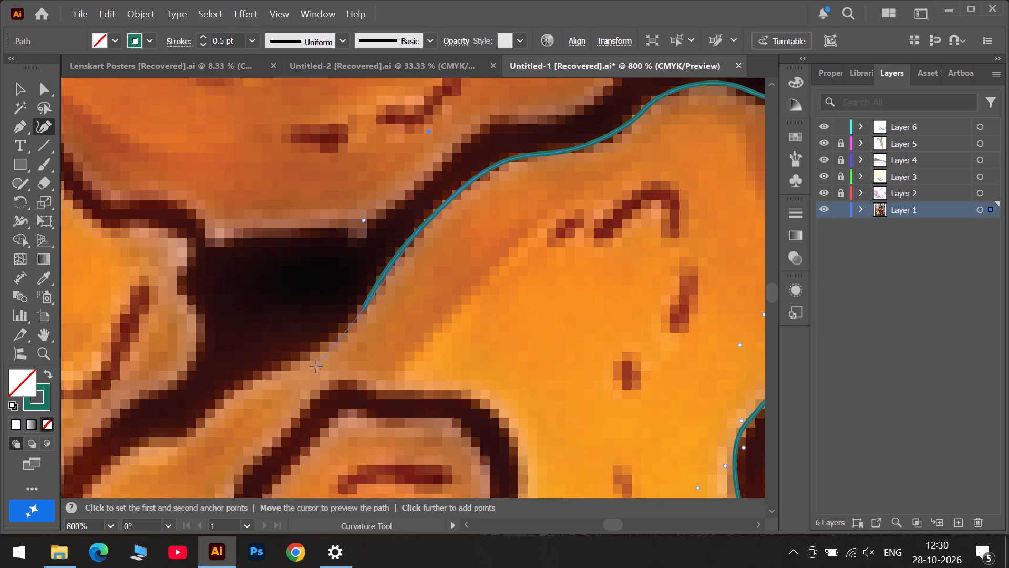
click(392, 263)
scroll(346, 315, down, 4)
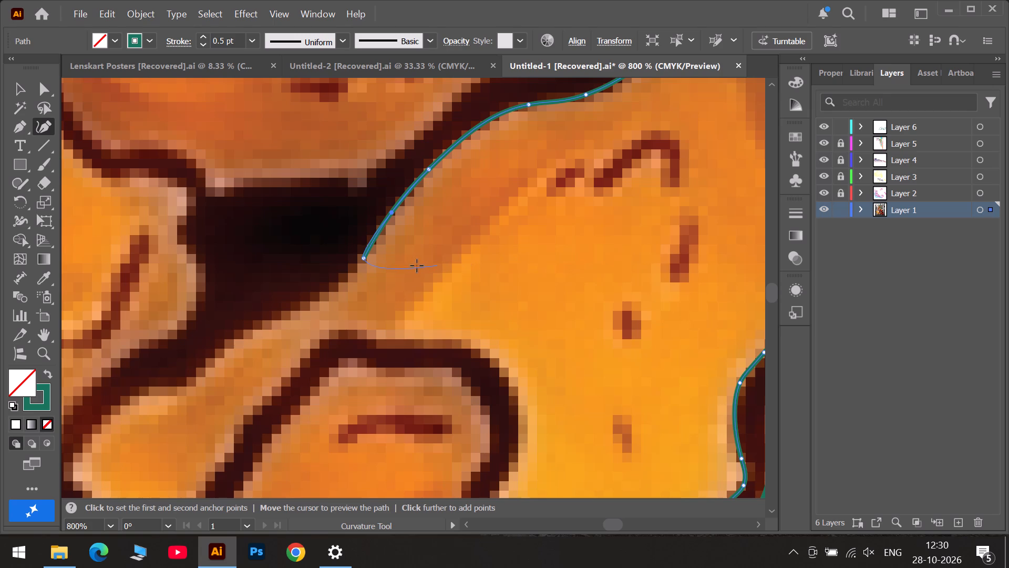
click(274, 317)
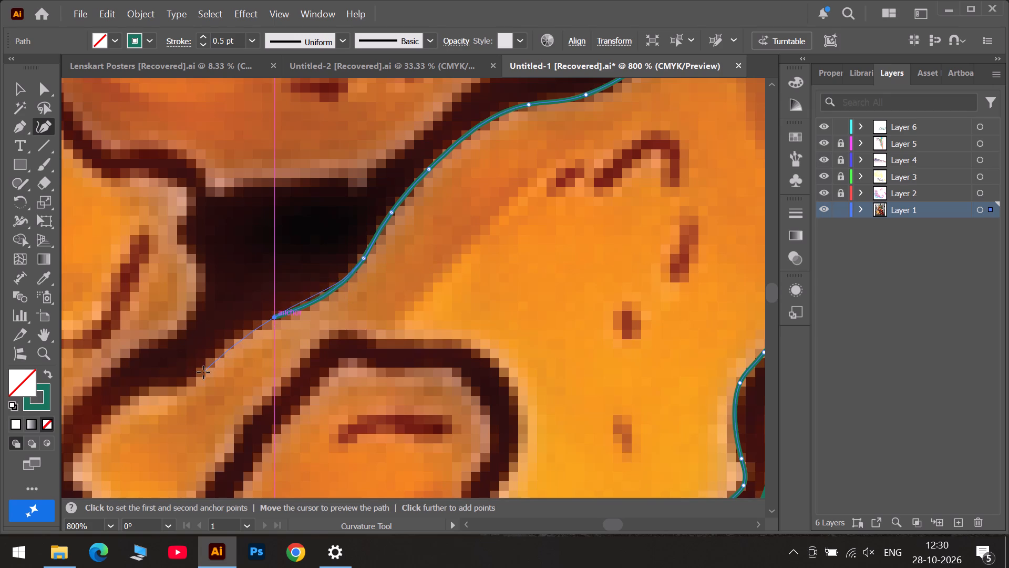
click(321, 295)
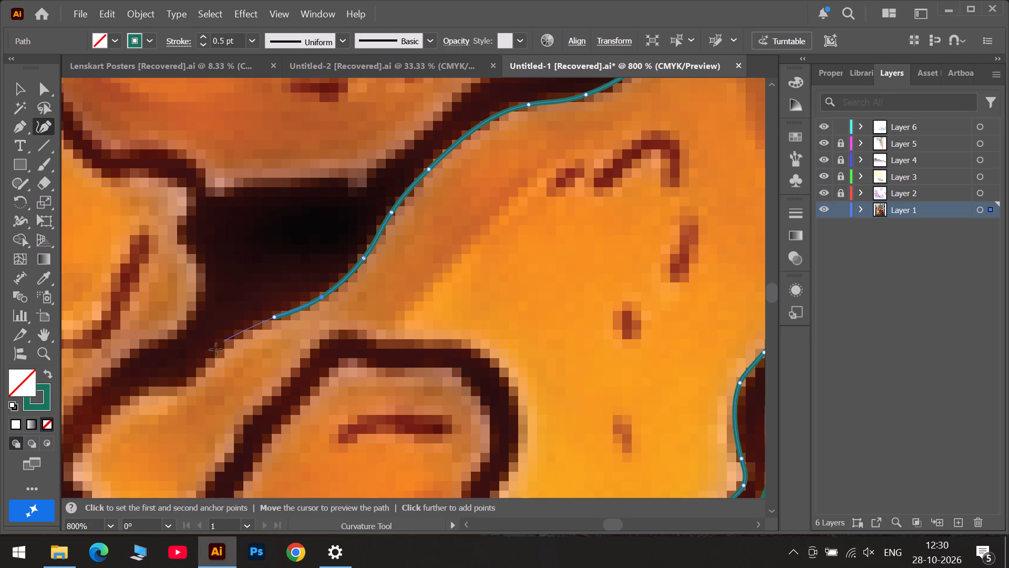
click(187, 384)
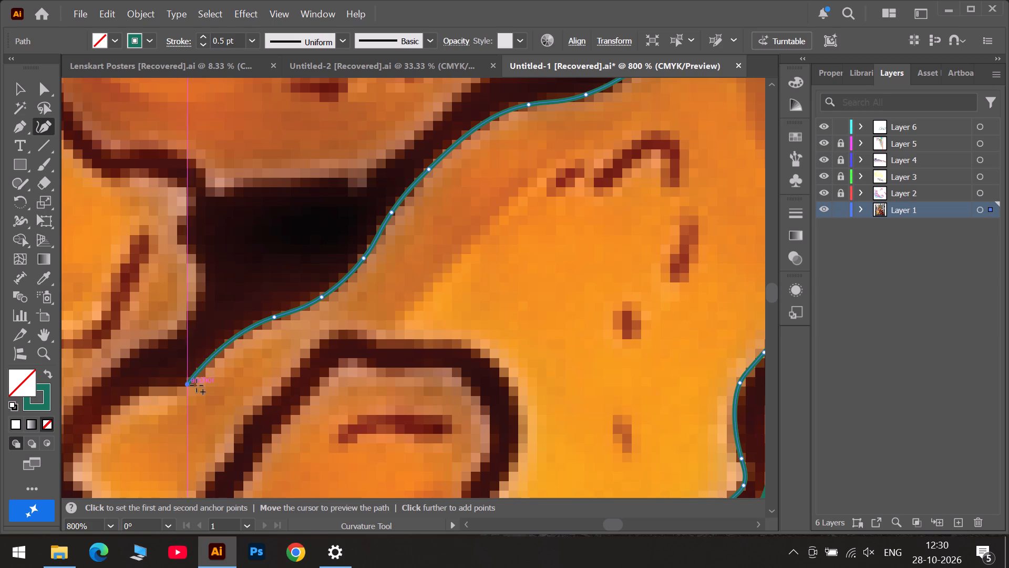
click(568, 526)
scroll(513, 440, down, 4)
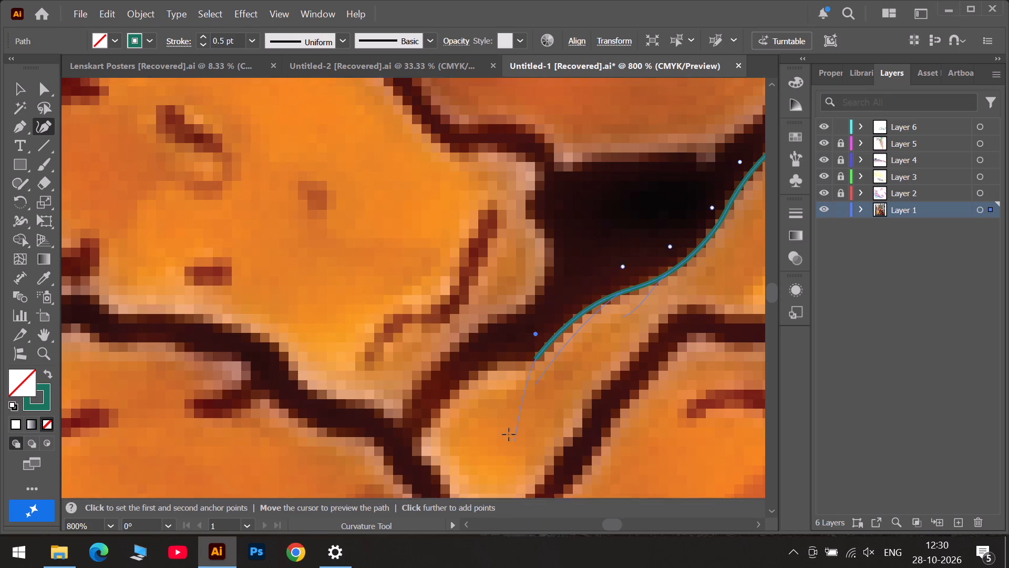
scroll(509, 434, down, 1)
click(577, 281)
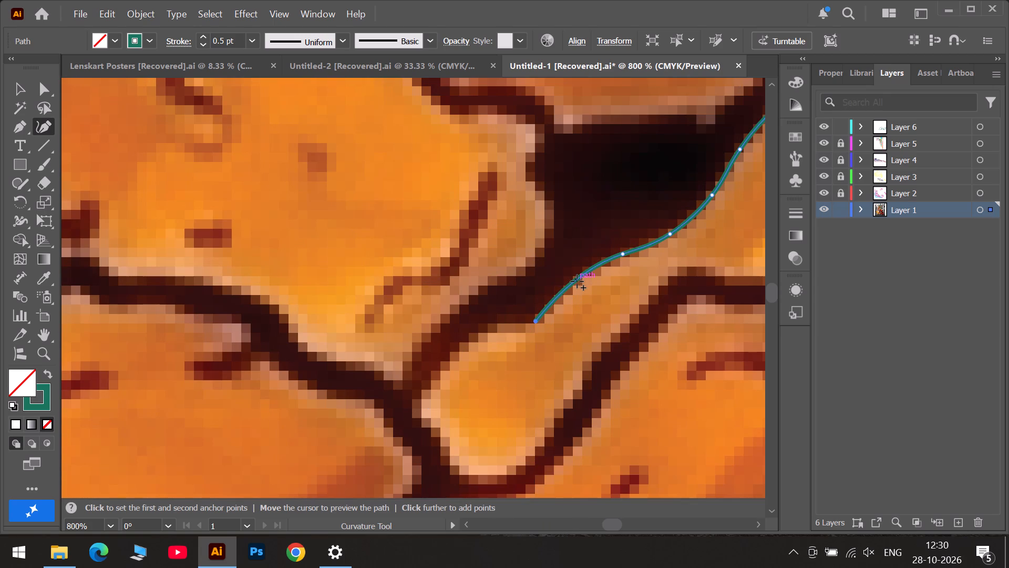
drag(539, 319, 543, 318)
Trace the outline from the notch around the rounded lower-left end of the lobe to the bottom of its curve.
click(486, 330)
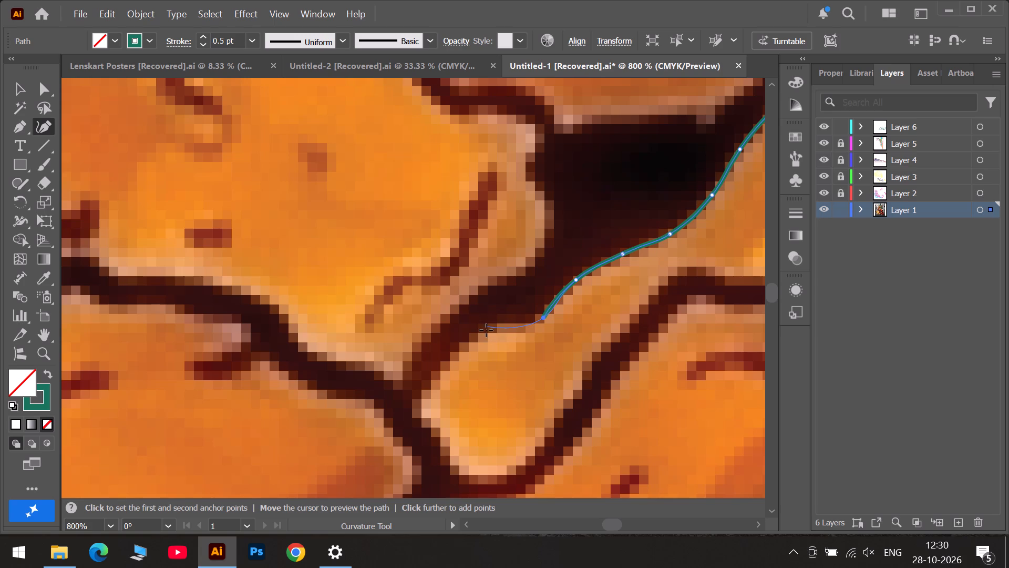
click(422, 399)
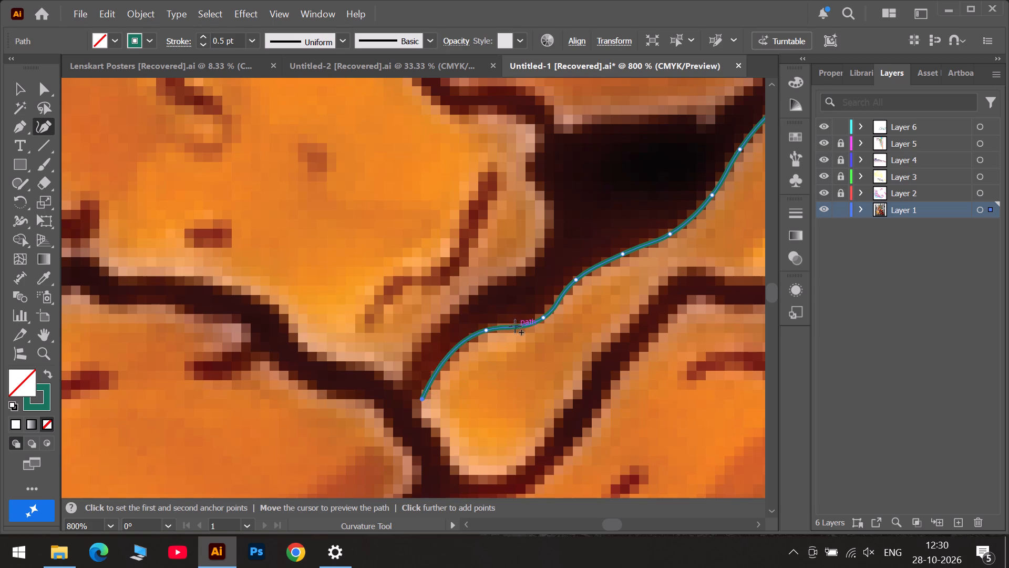
click(443, 360)
click(433, 433)
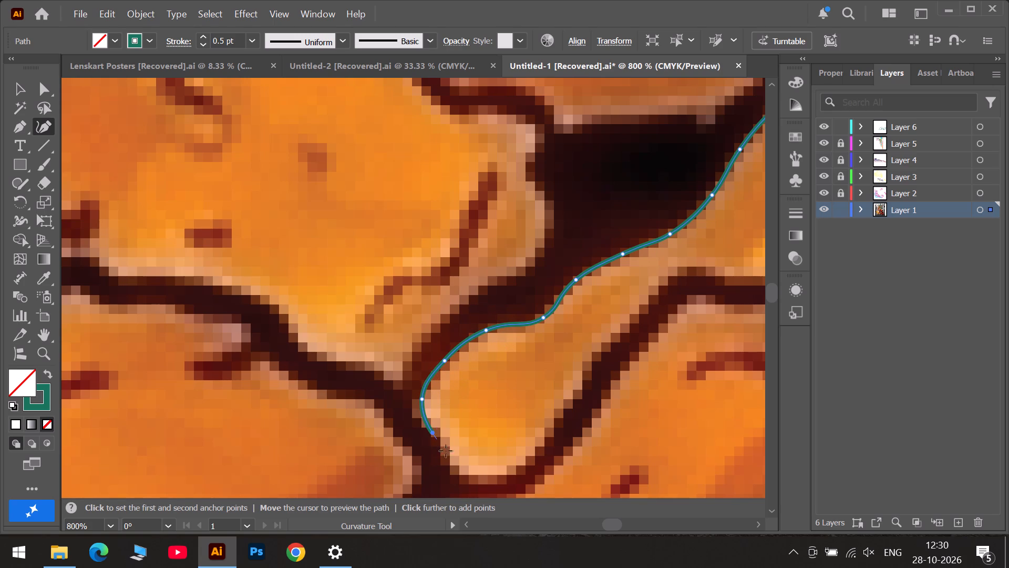
click(463, 474)
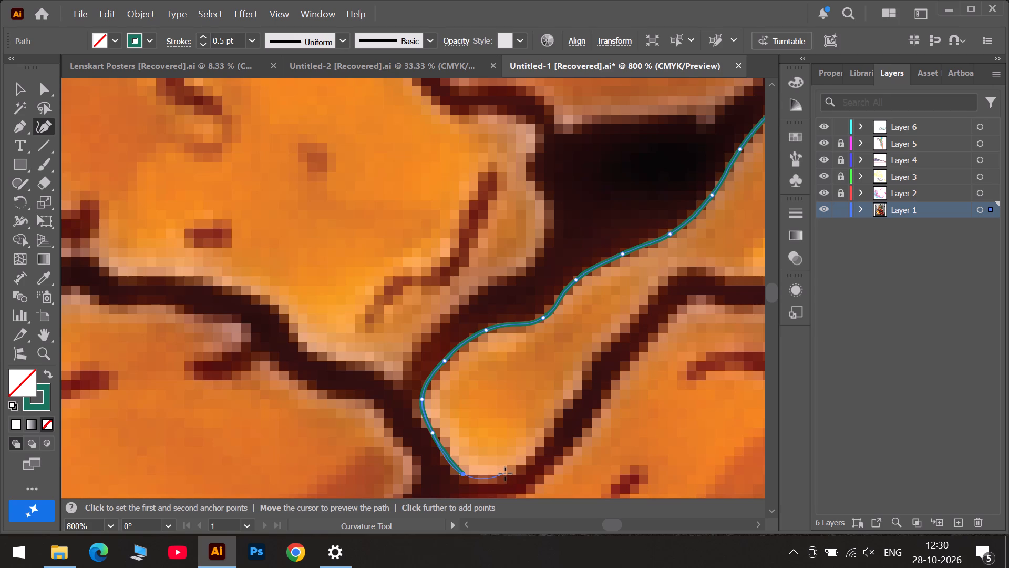
click(509, 475)
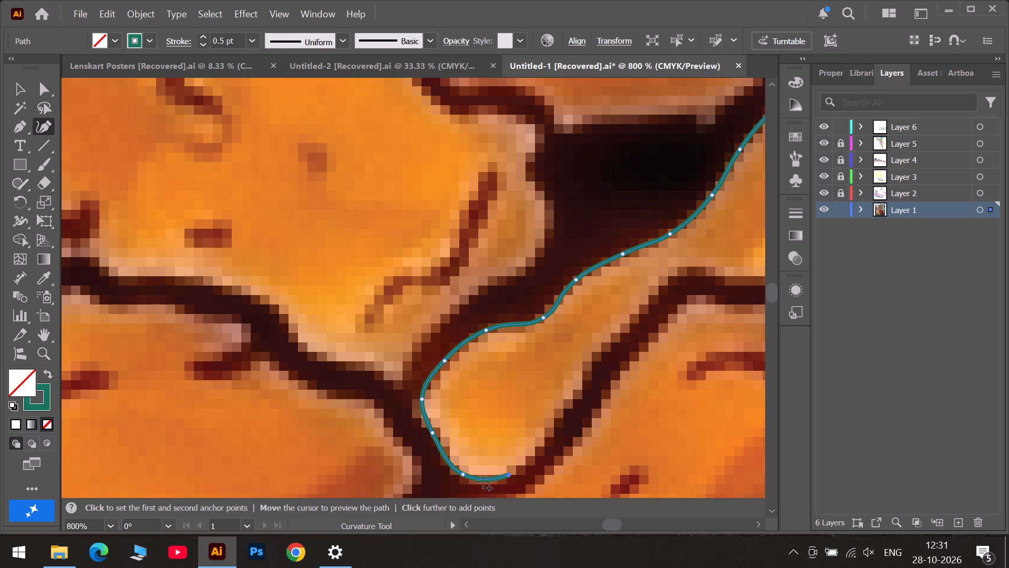
click(483, 479)
Trace back up the lobe's lower-right edge to the corner where the neighbouring orange piece's dark border levels off.
click(543, 434)
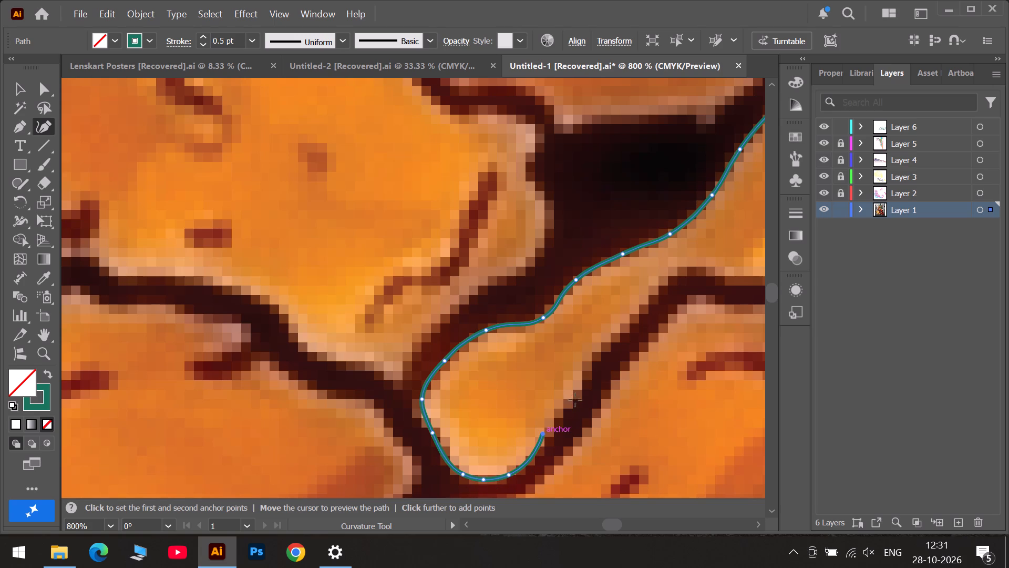
click(576, 391)
click(590, 358)
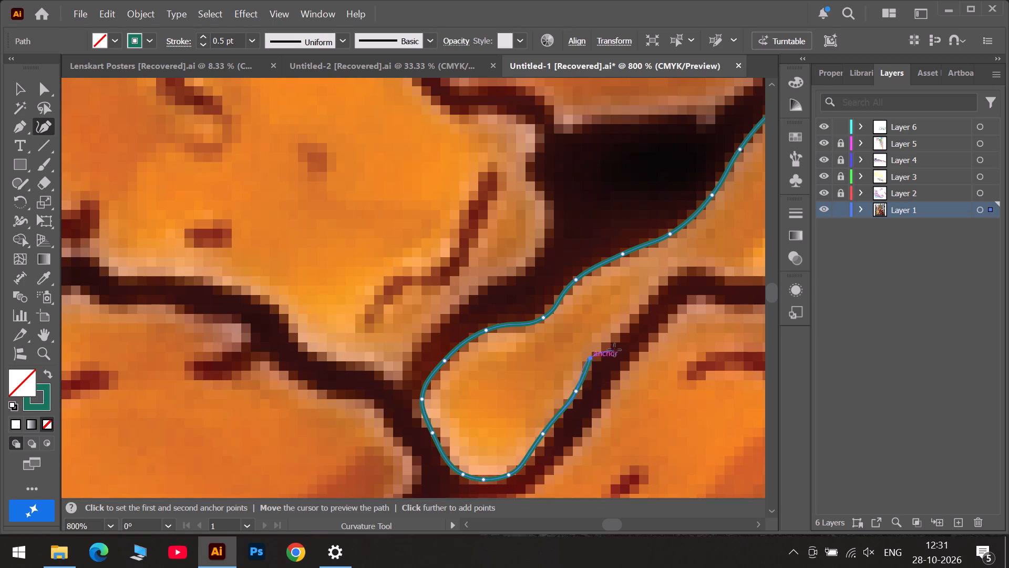
click(621, 332)
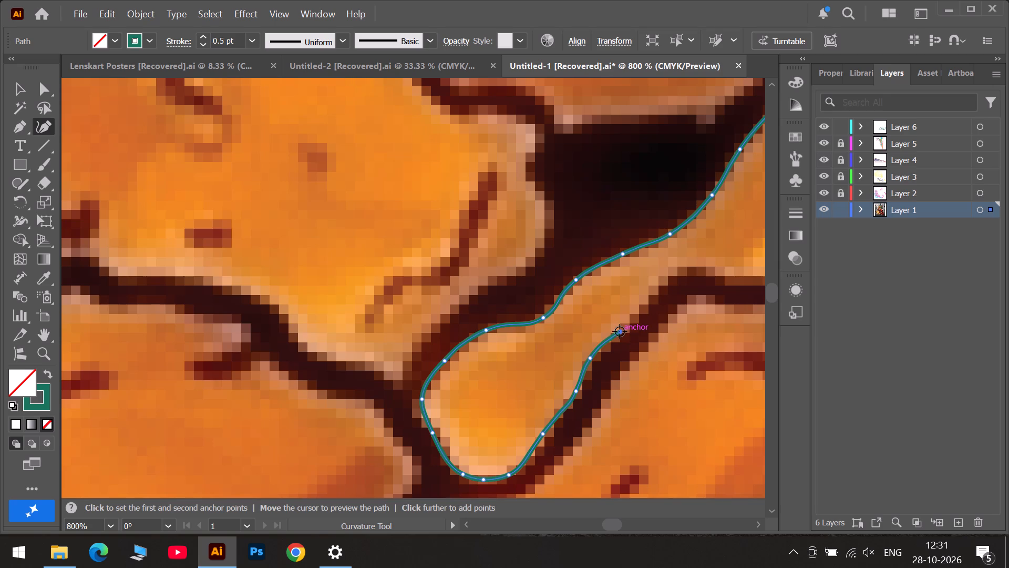
click(638, 317)
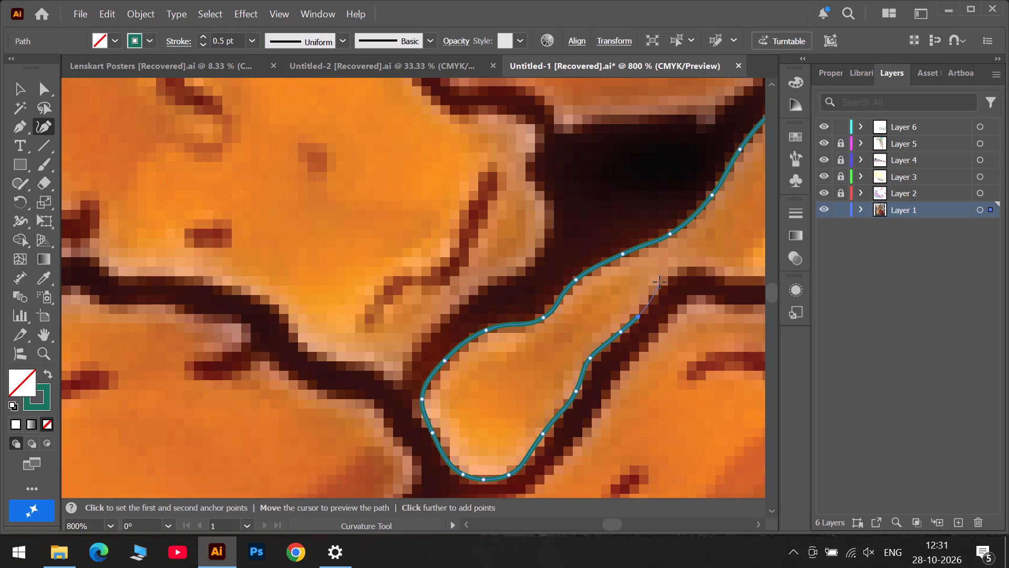
click(669, 280)
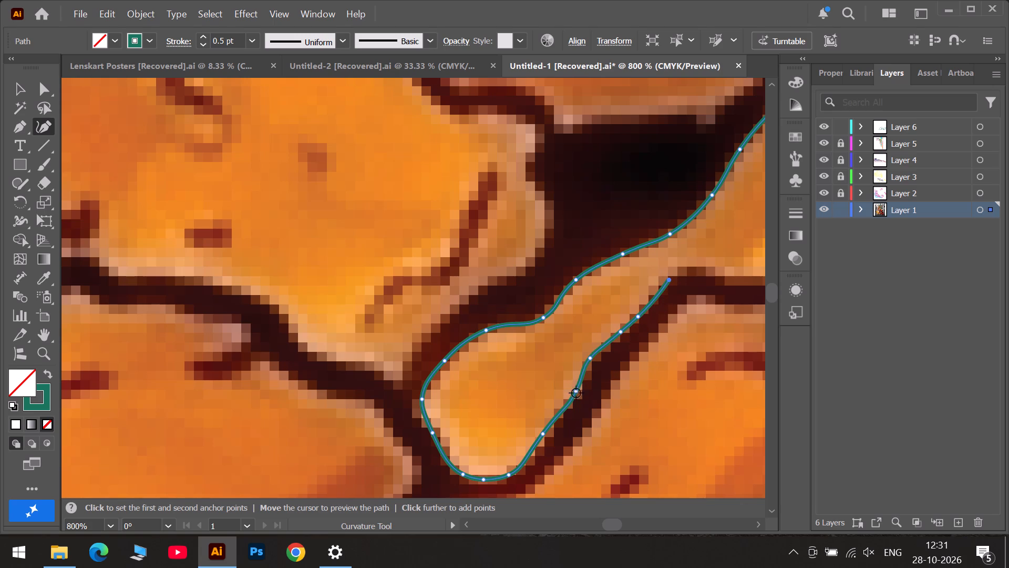
Refine the anchors along the lobe's lower-right edge and at the upper notch, adding one on the slope, to match the dark border.
click(574, 392)
drag(544, 434, 542, 448)
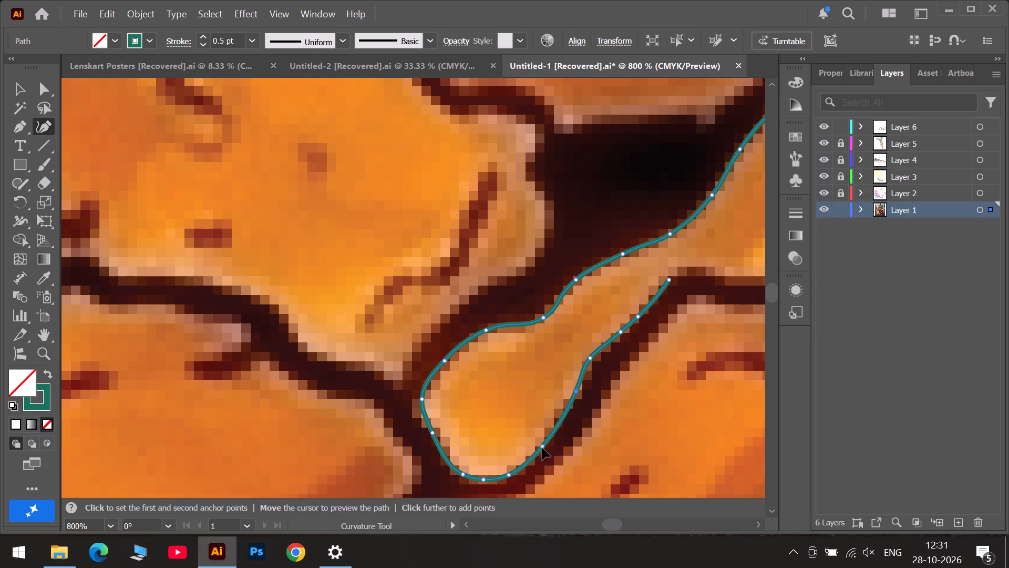
drag(542, 448, 533, 454)
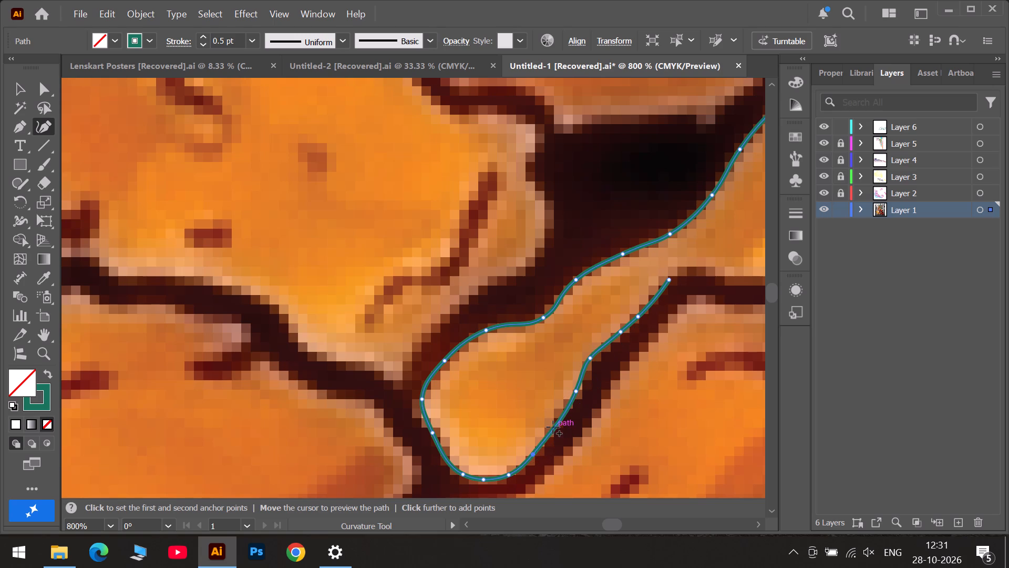
drag(553, 427, 554, 419)
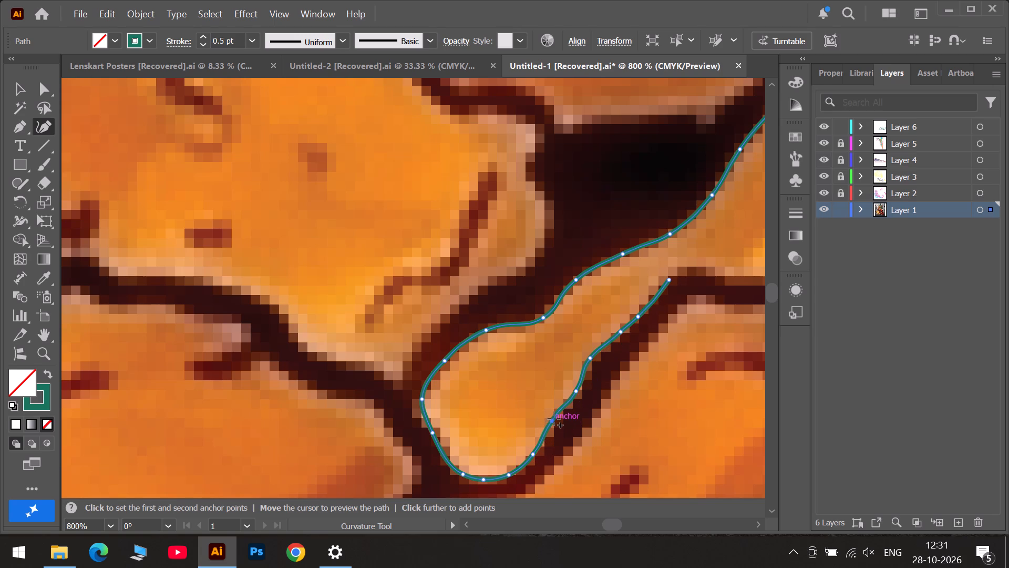
drag(554, 419, 558, 418)
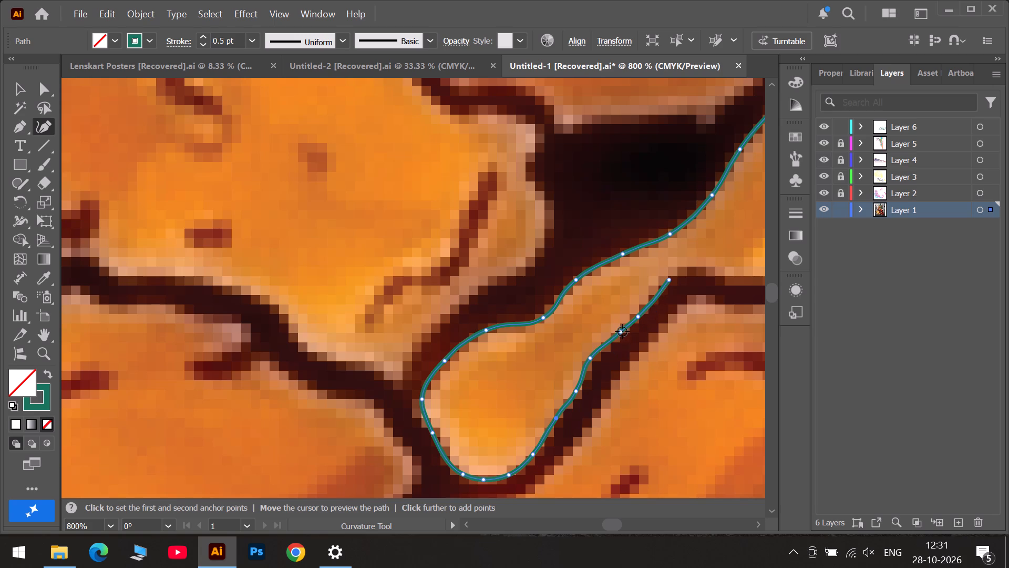
drag(622, 331, 617, 340)
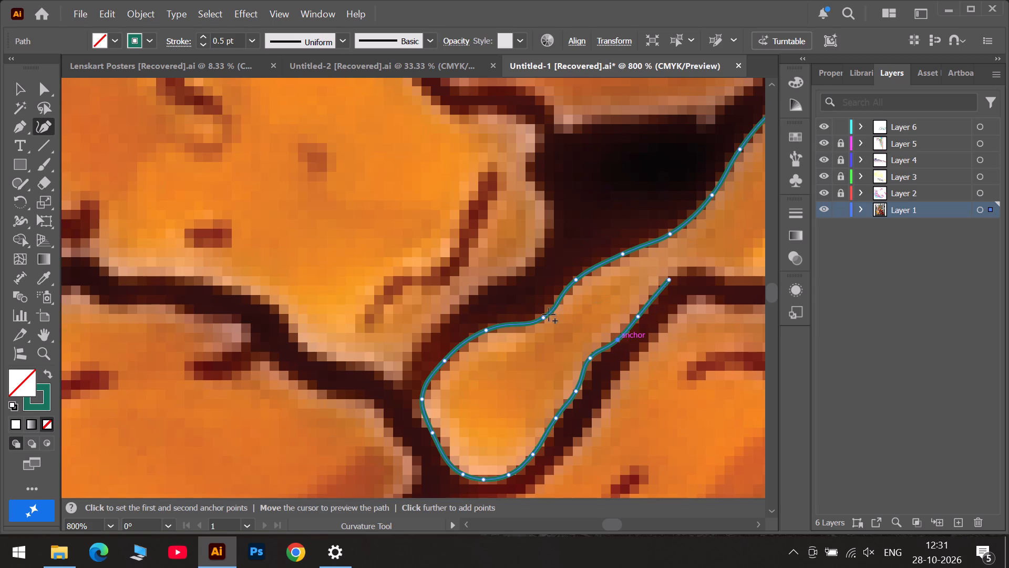
drag(545, 319, 540, 317)
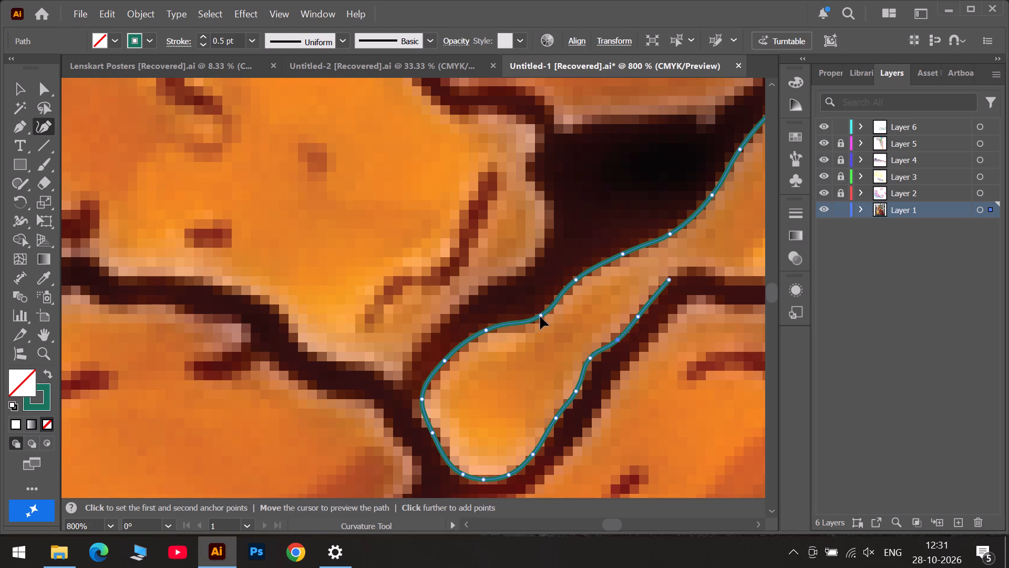
drag(540, 317, 532, 318)
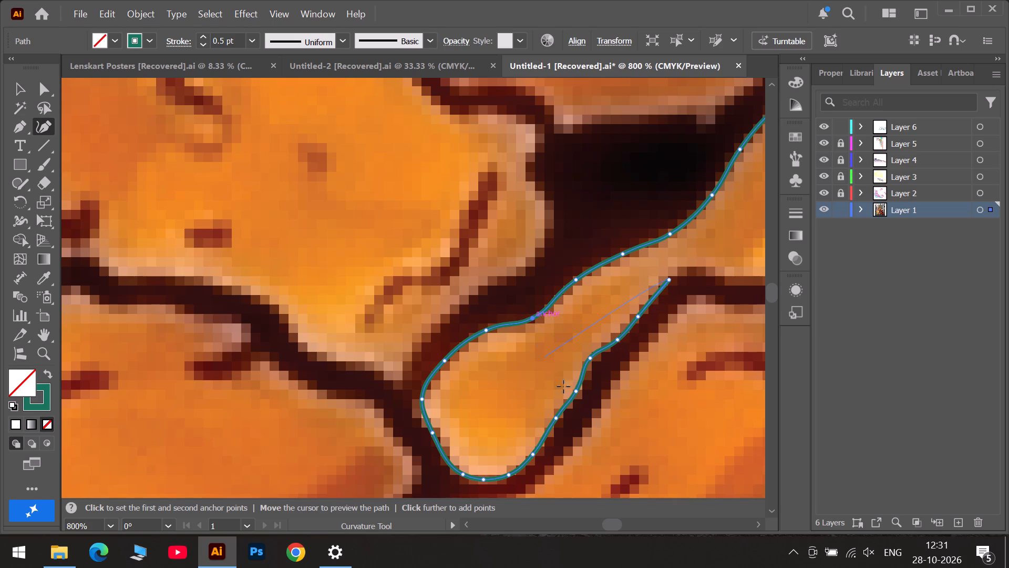
Continue the yellow piece's outline from the corner along the flat top of the neighbouring orange piece's border and around its rounded shoulder.
scroll(594, 436, down, 4)
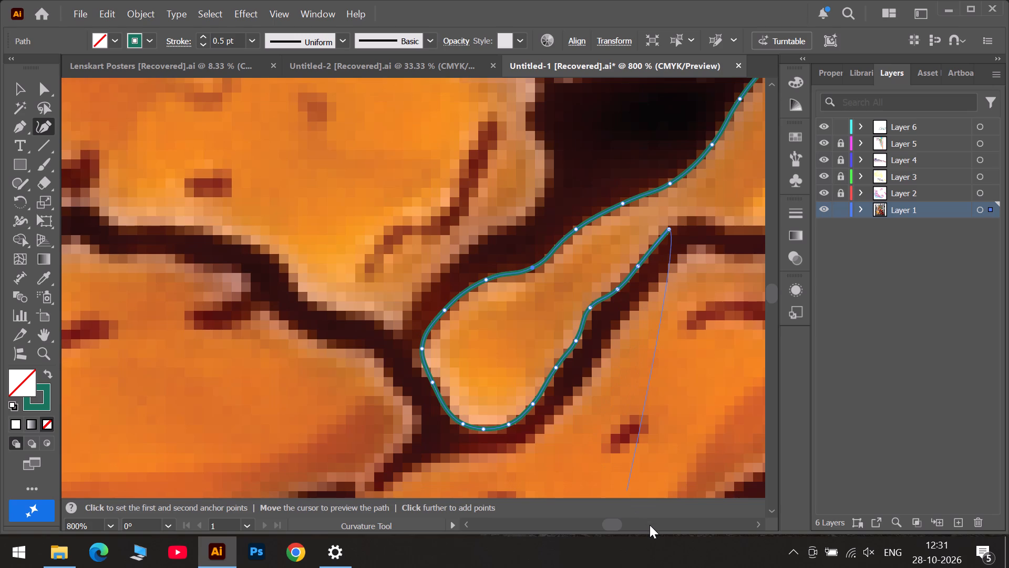
click(652, 525)
click(366, 226)
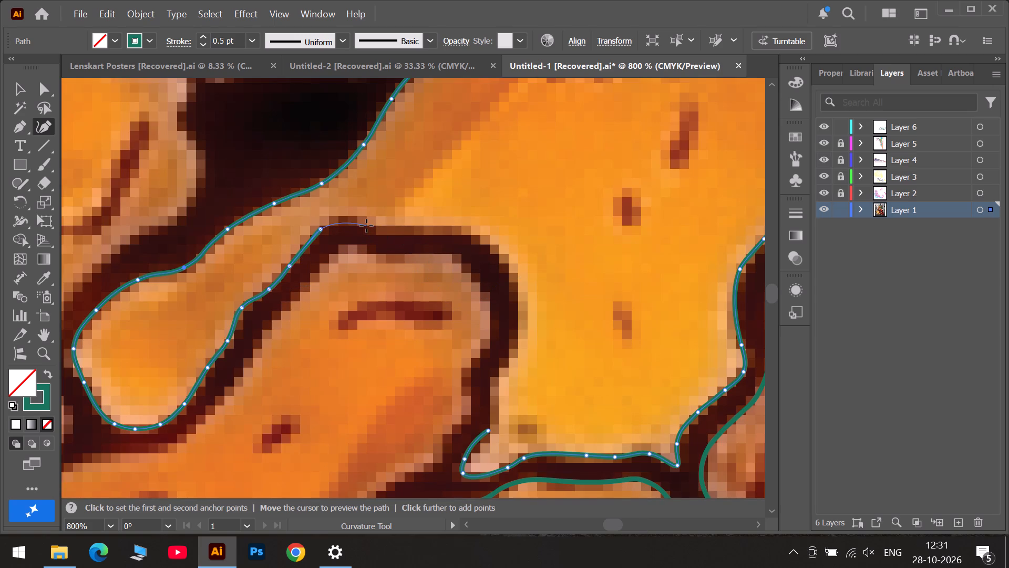
click(410, 226)
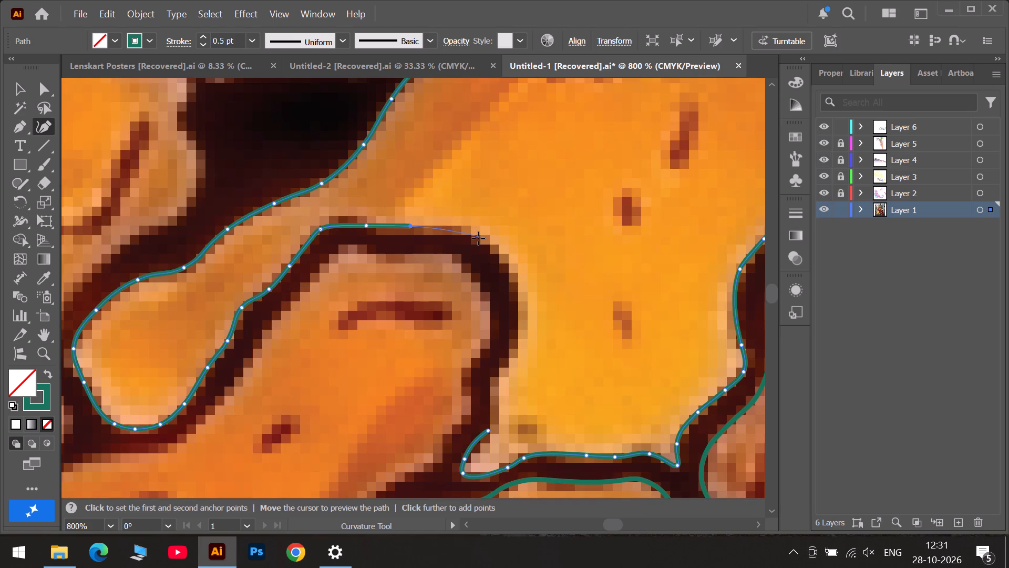
click(470, 230)
click(516, 281)
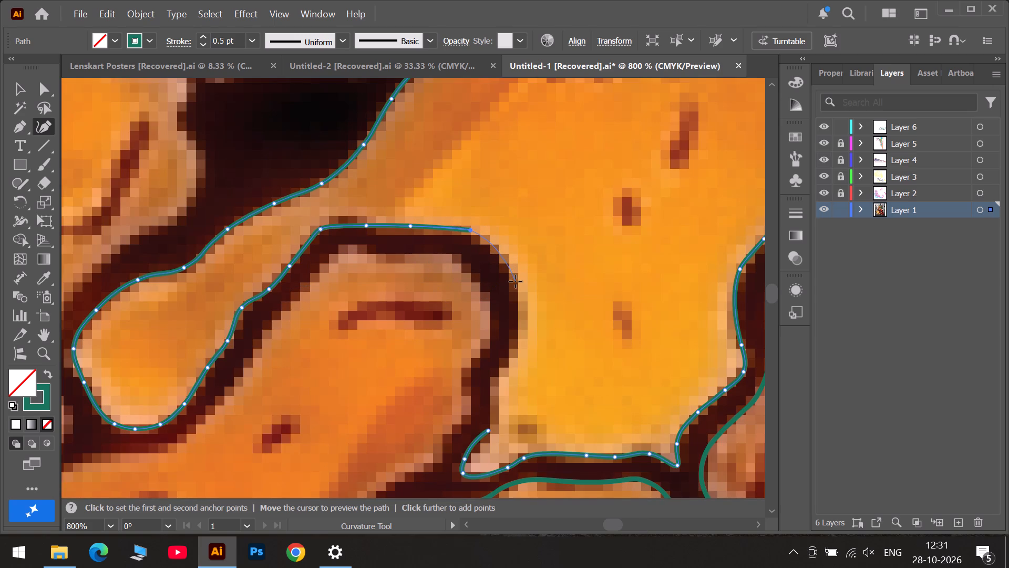
Trace the outline down the orange piece's dark side border and close it at the starting anchor above the pointed lower tip.
scroll(515, 282, down, 5)
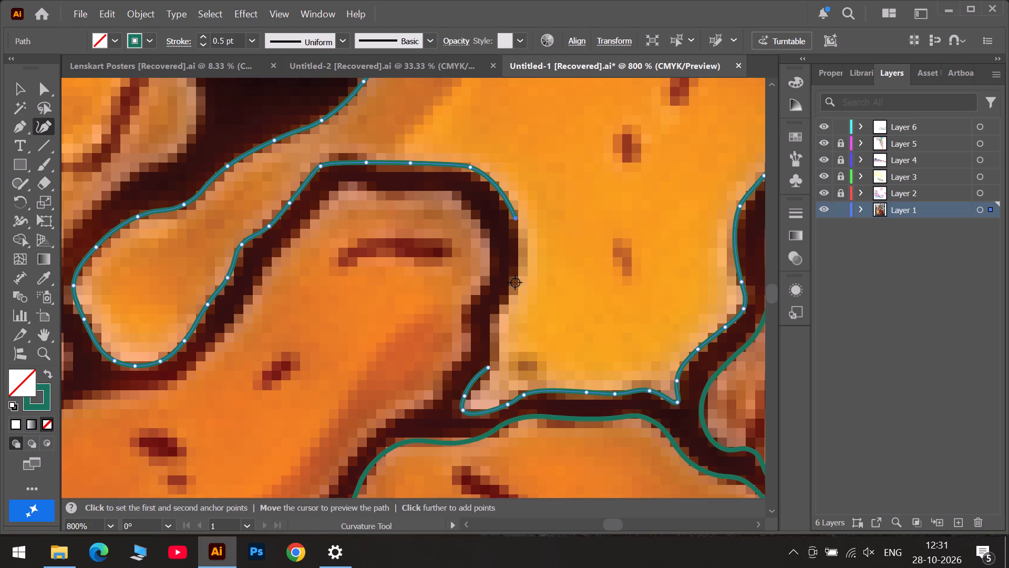
scroll(515, 282, down, 3)
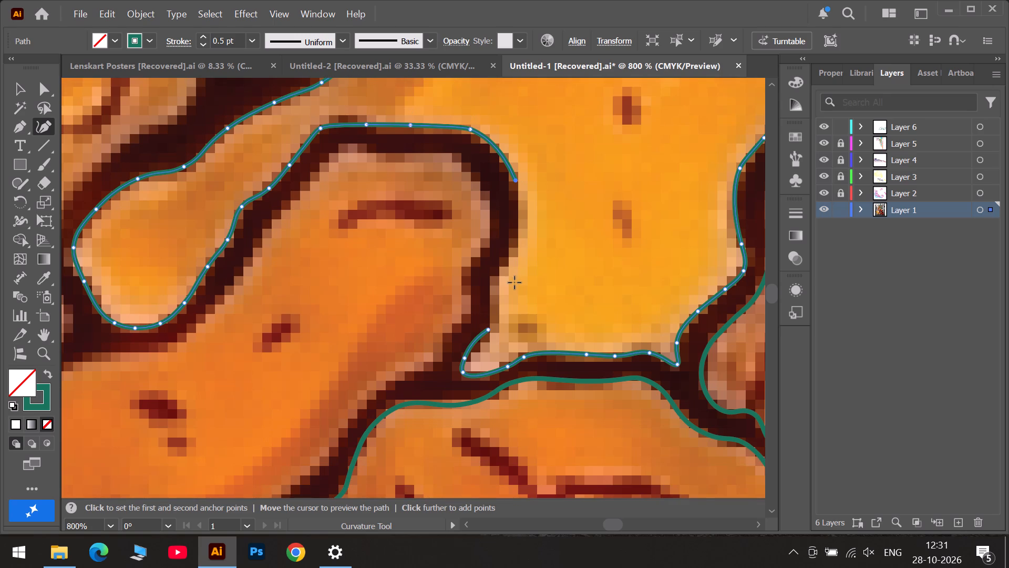
scroll(514, 282, down, 3)
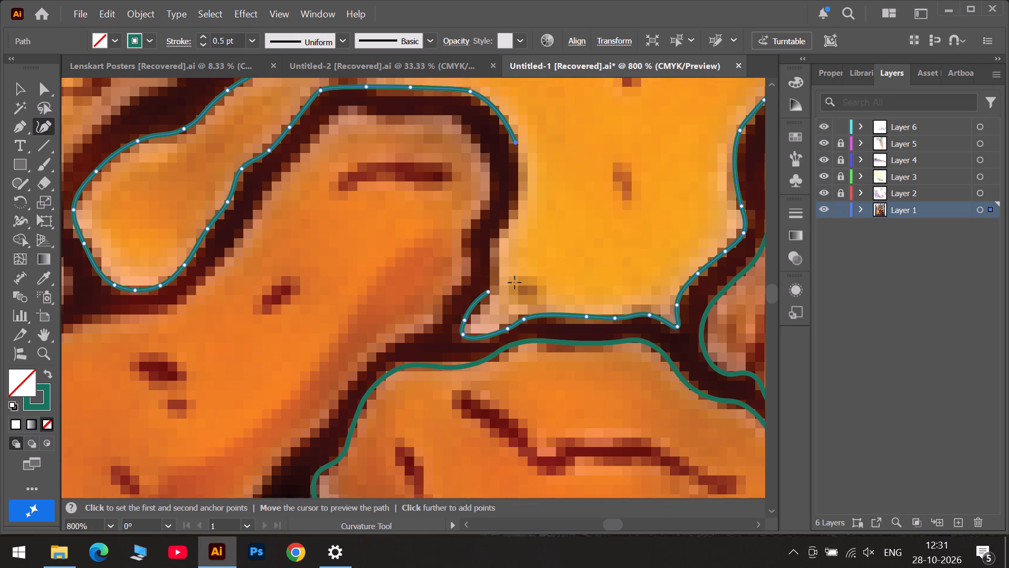
scroll(514, 282, down, 3)
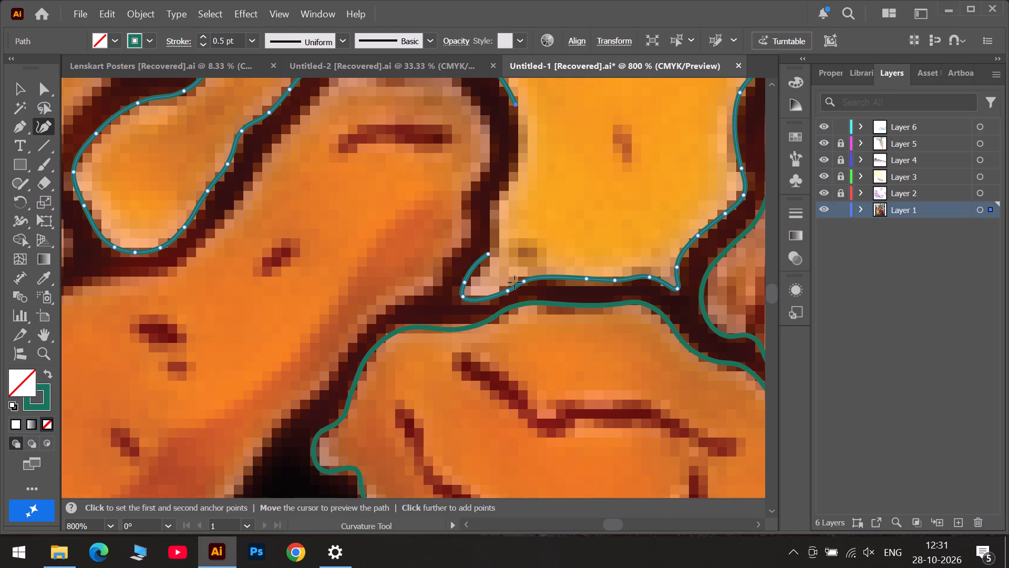
scroll(514, 282, down, 2)
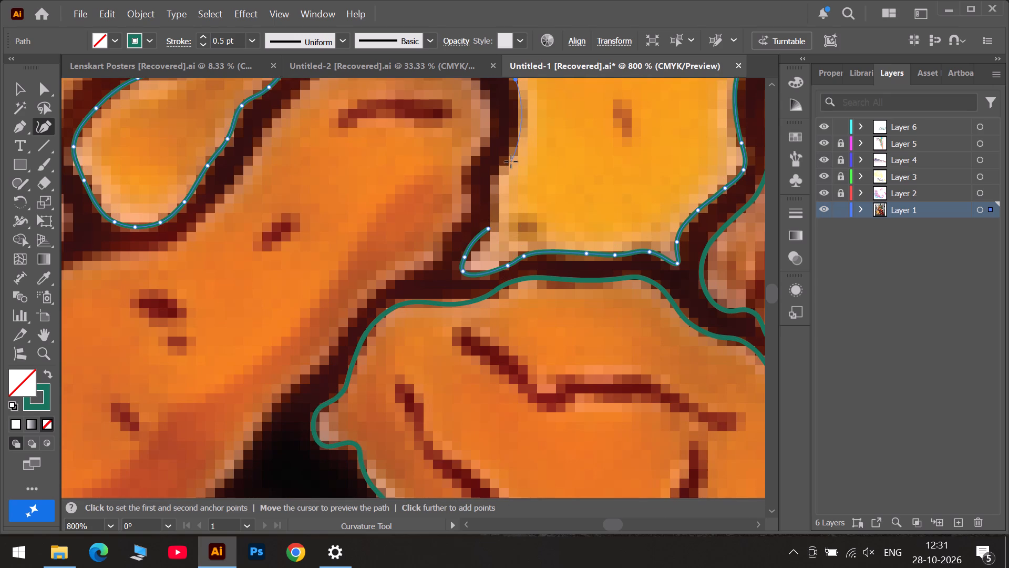
click(510, 161)
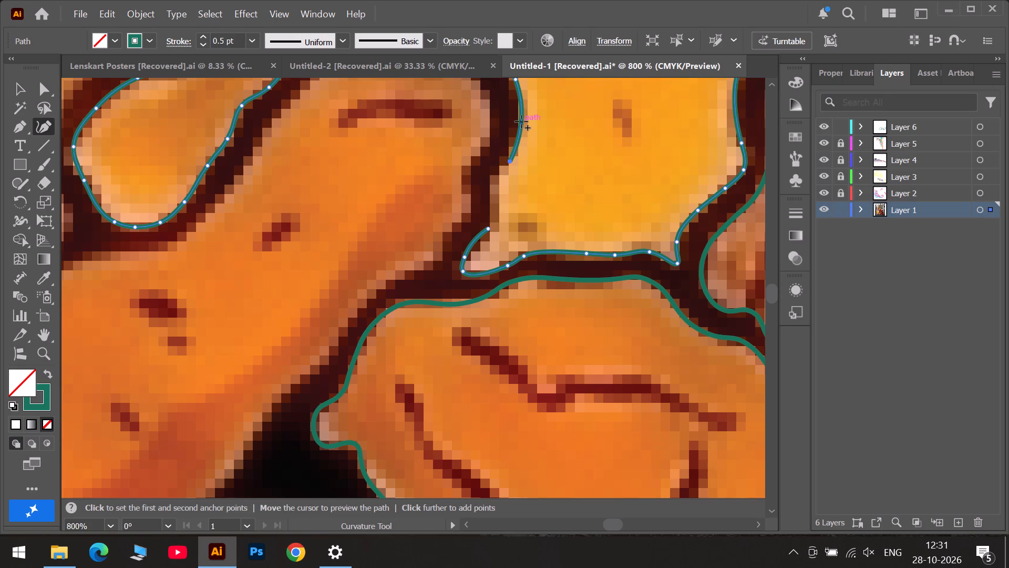
click(521, 121)
click(490, 178)
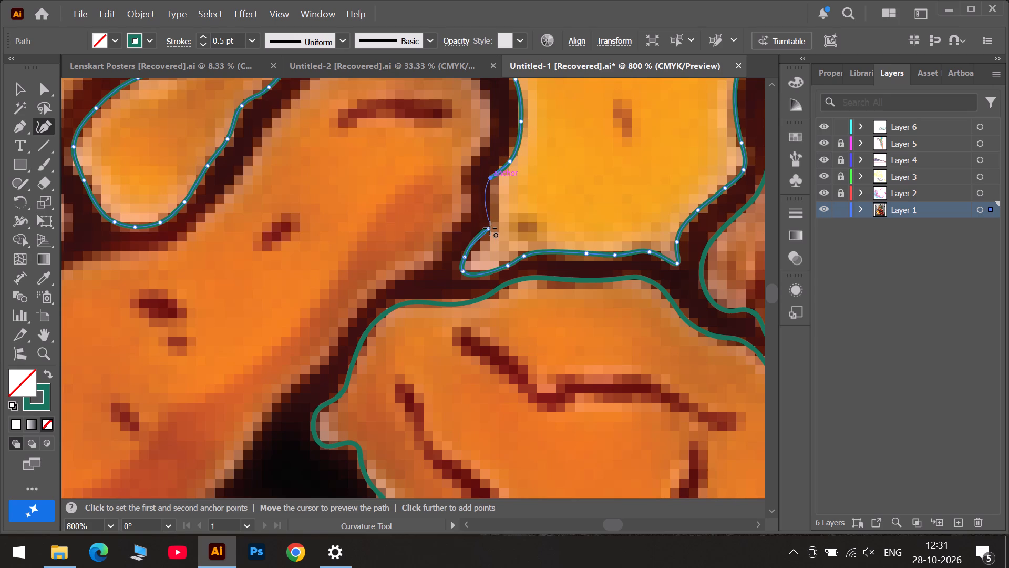
click(490, 230)
Refine the anchors on the descending edge above the closing point and around the orange piece's rounded shoulder to match the dark border.
drag(491, 178, 499, 174)
click(509, 161)
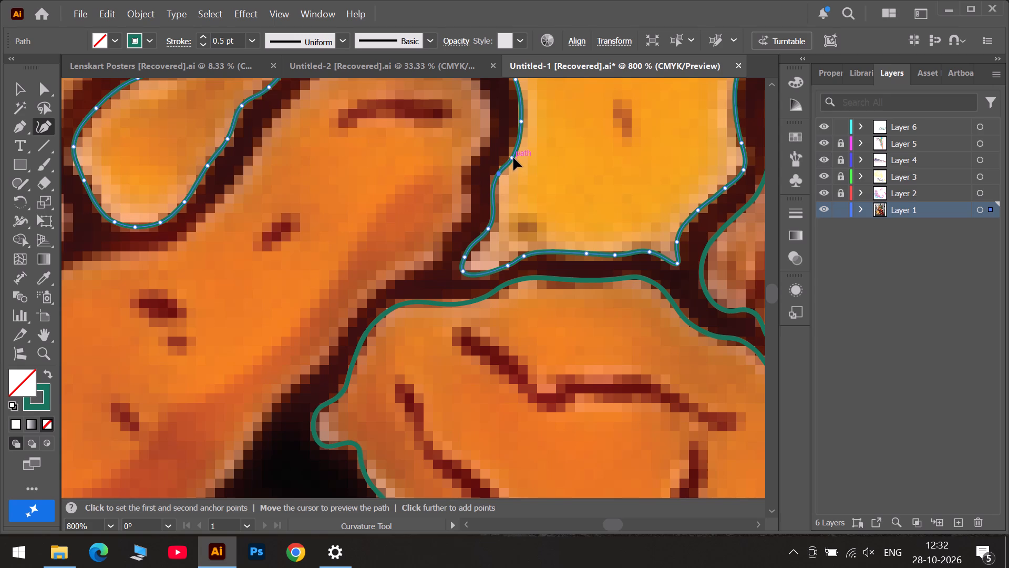
scroll(509, 164, up, 6)
scroll(485, 203, up, 6)
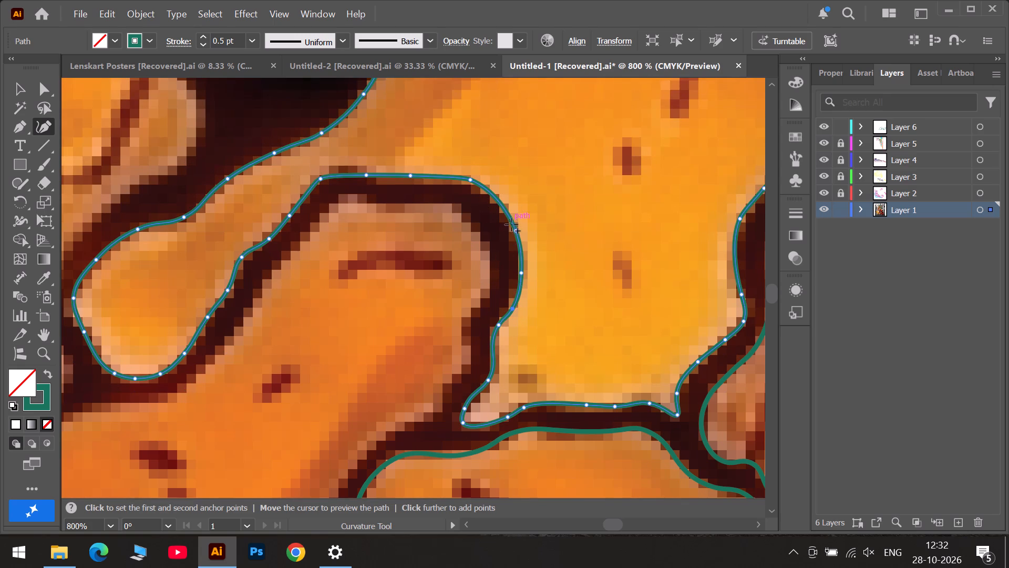
drag(516, 230, 503, 212)
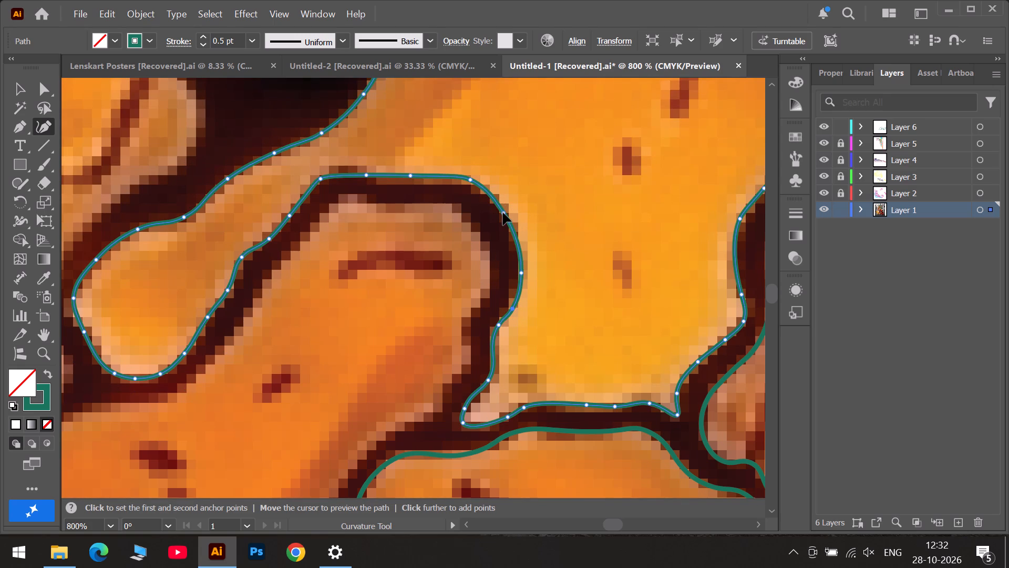
drag(503, 212, 504, 210)
drag(472, 179, 473, 184)
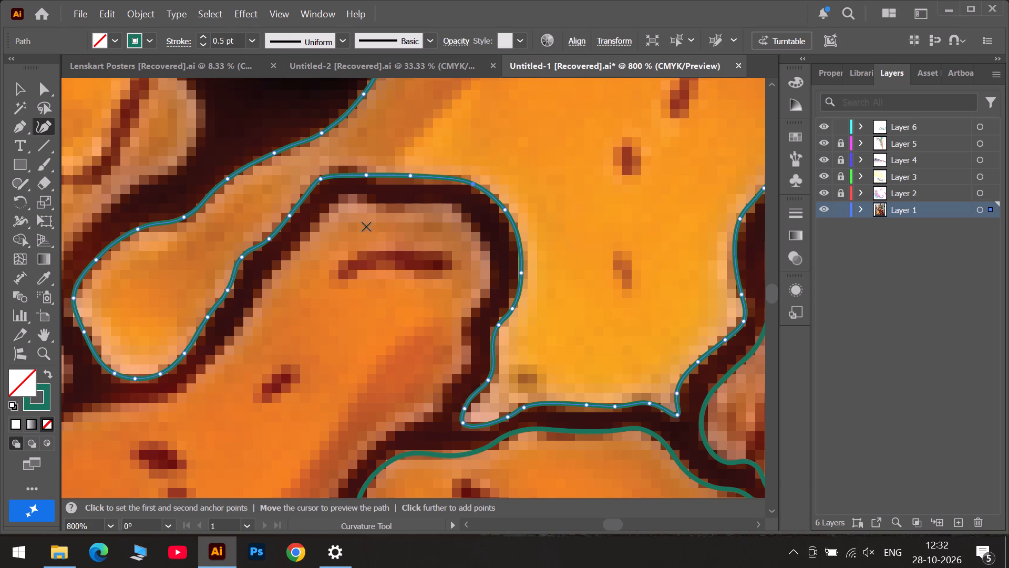
Adjust the corner anchor where the orange piece's border levels off and the anchor beside it to fit the flat dark edge.
scroll(365, 227, up, 6)
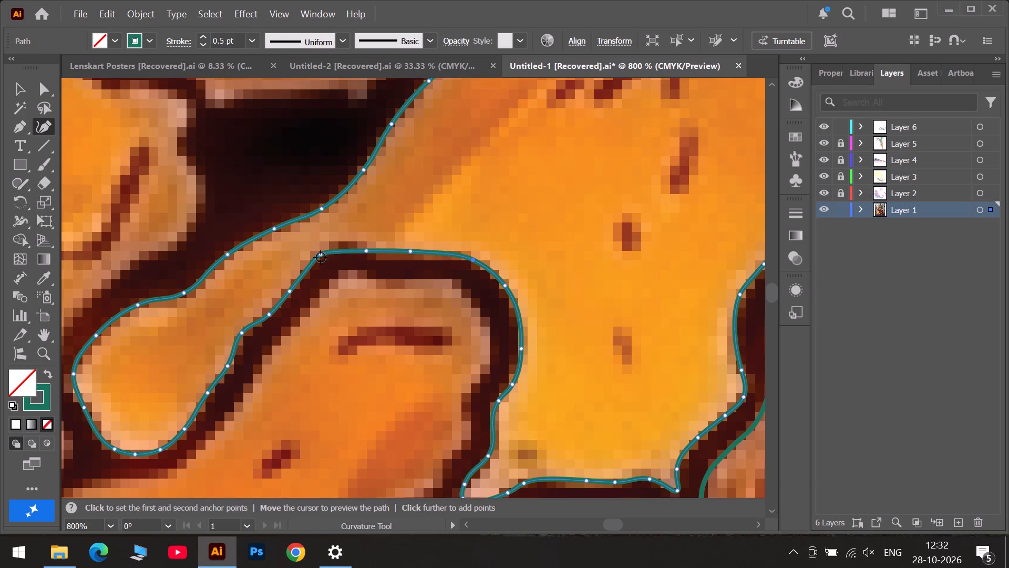
drag(321, 257, 337, 245)
drag(366, 252, 387, 247)
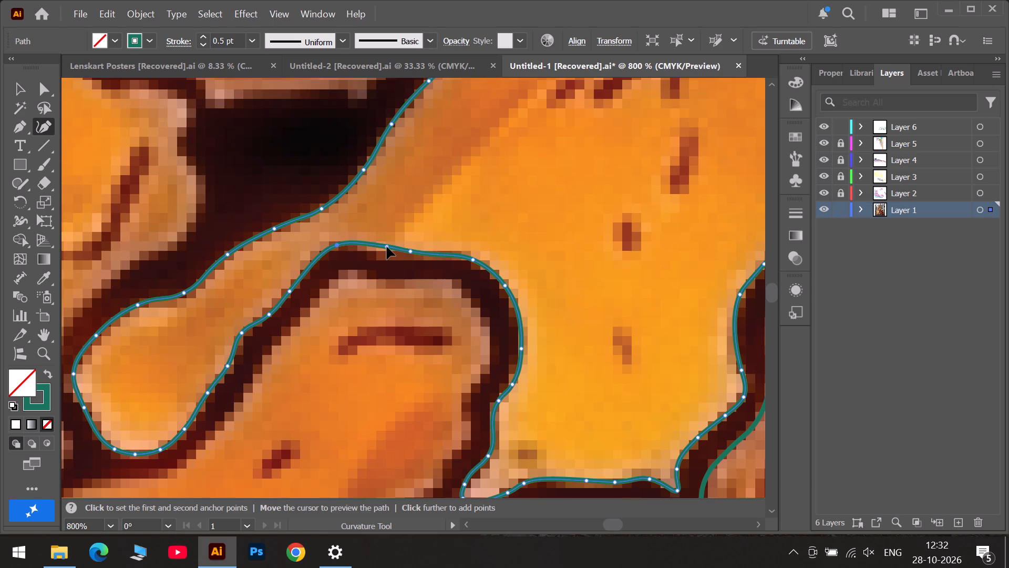
drag(387, 247, 394, 249)
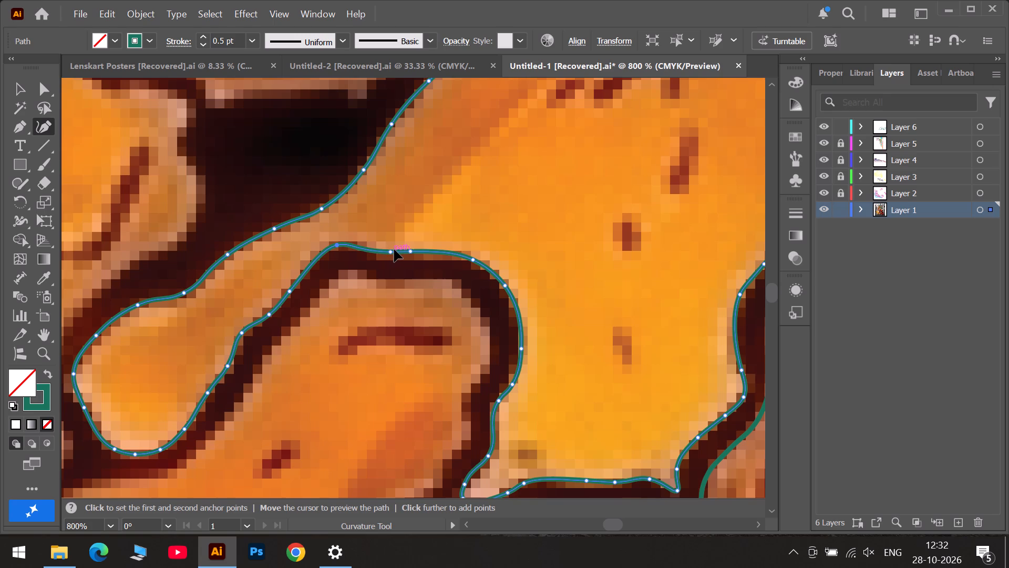
drag(394, 249, 379, 249)
Examine the closed yellow outline and the surrounding chicken pieces toward the lower left that still lack outlines.
alt+scroll(380, 273, down, 2)
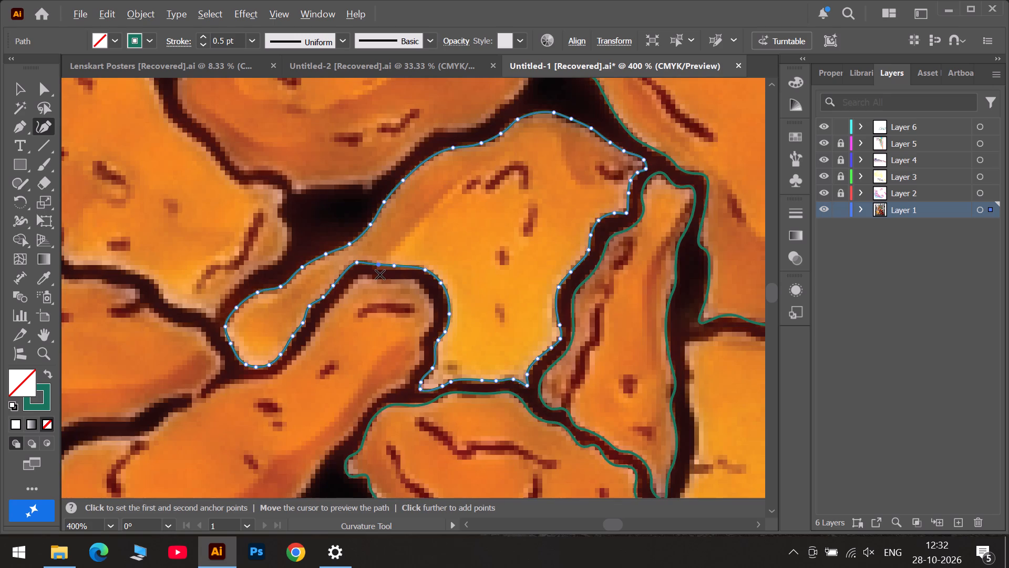
alt+scroll(383, 275, down, 2)
alt+scroll(384, 276, up, 4)
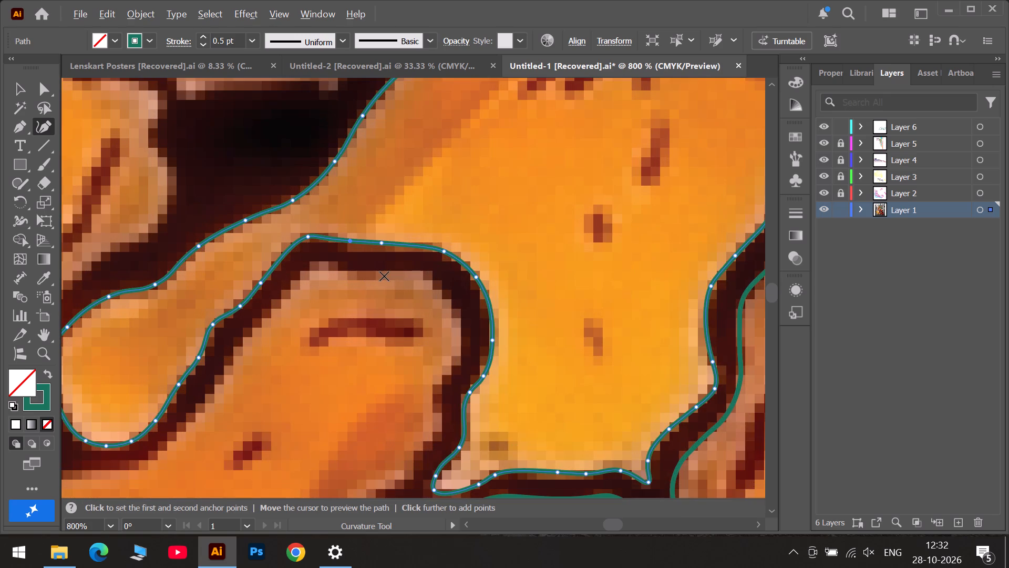
alt+scroll(384, 276, down, 2)
scroll(335, 332, down, 13)
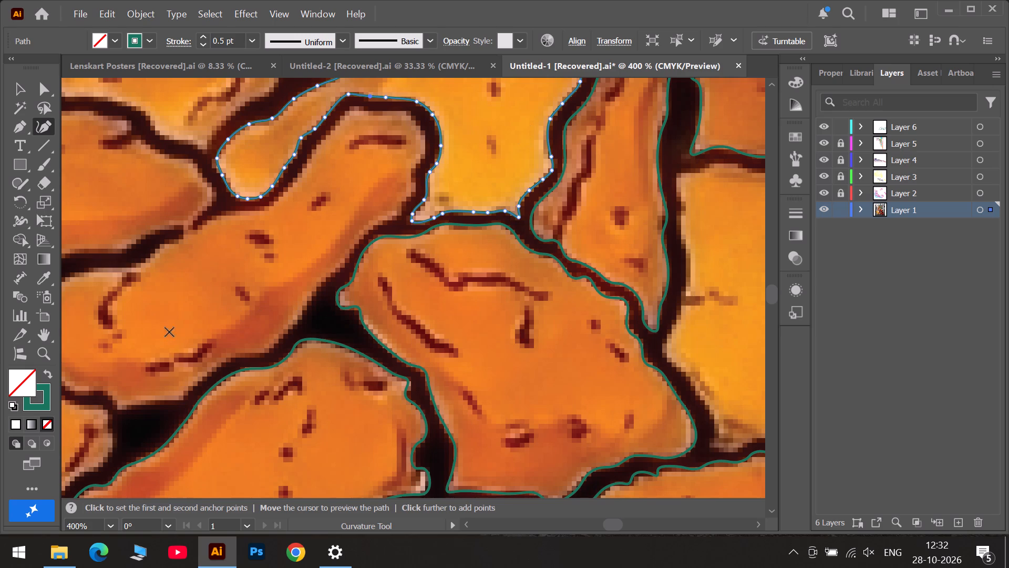
click(593, 524)
scroll(435, 388, down, 2)
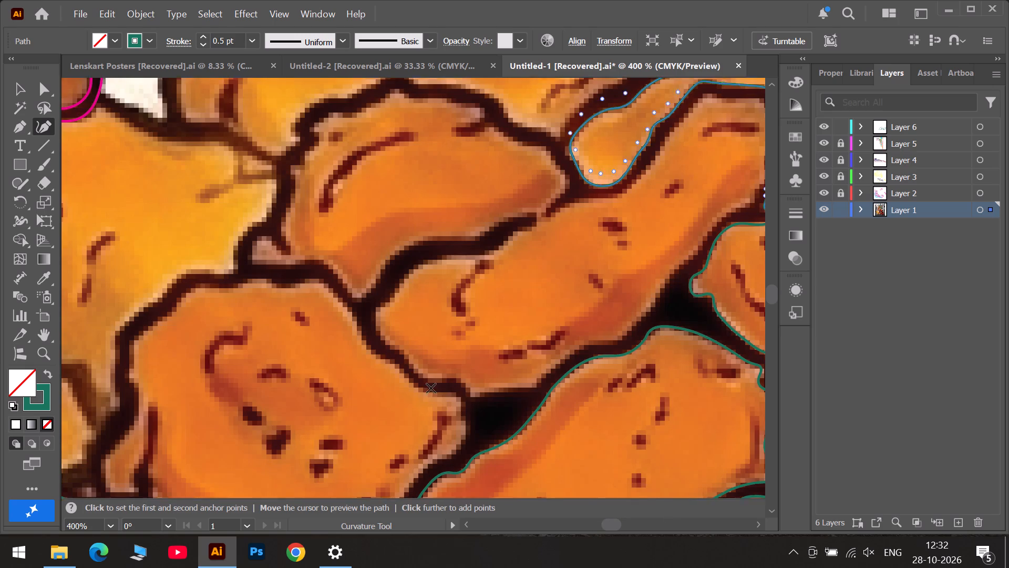
scroll(431, 388, down, 4)
alt+scroll(336, 363, down, 2)
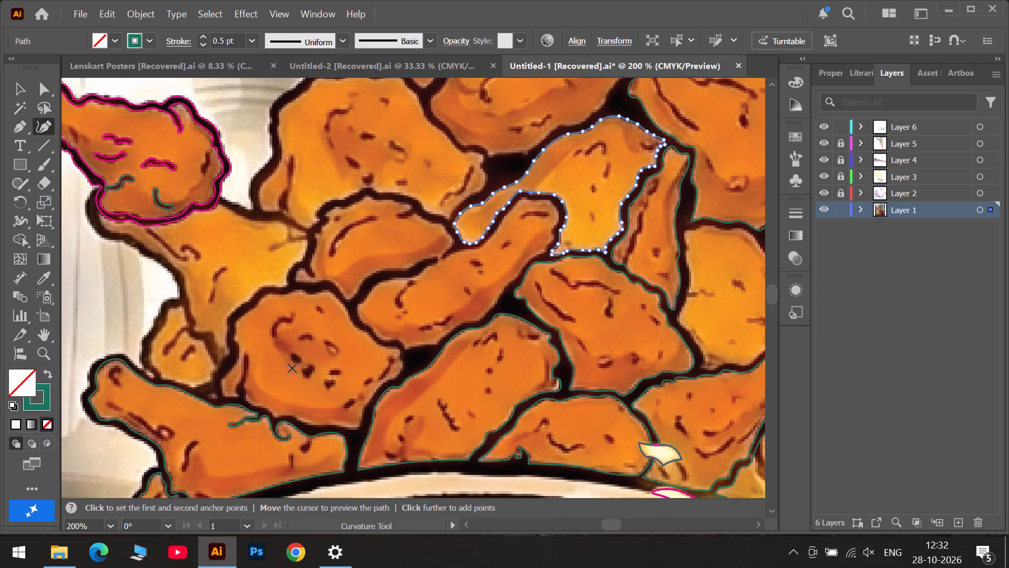
alt+scroll(282, 367, up, 3)
scroll(282, 367, up, 1)
alt+scroll(300, 356, down, 1)
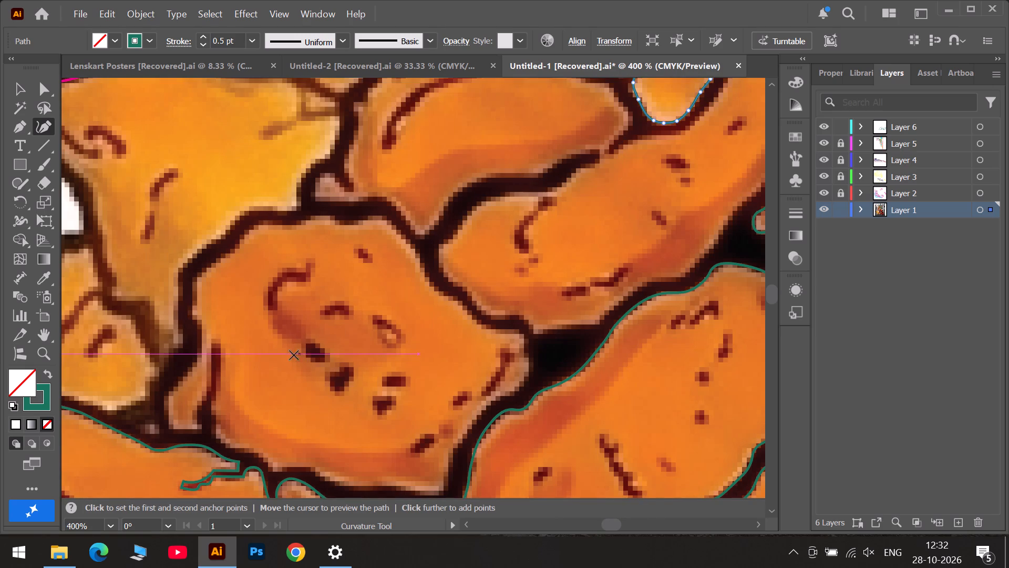
scroll(288, 356, down, 3)
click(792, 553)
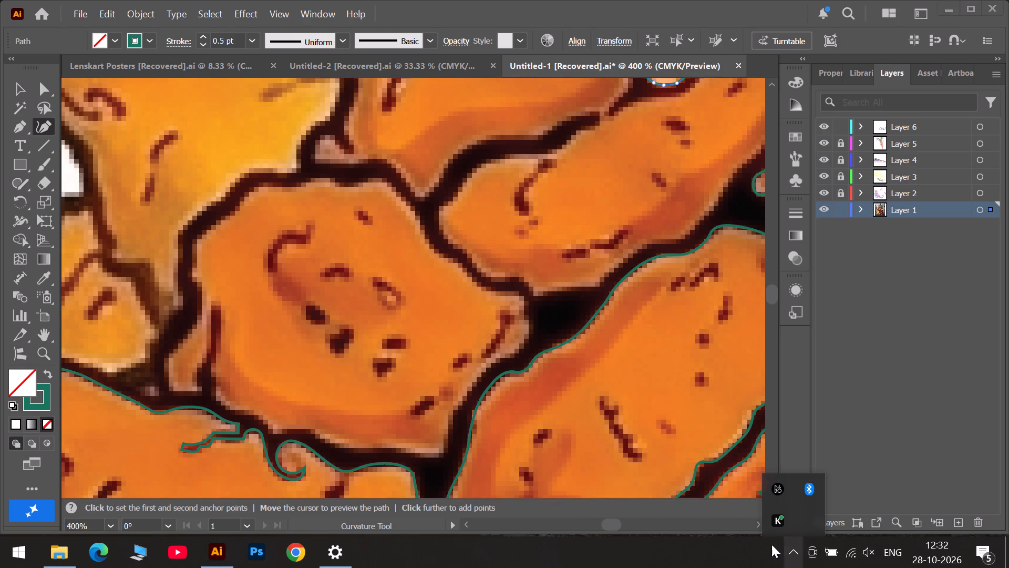